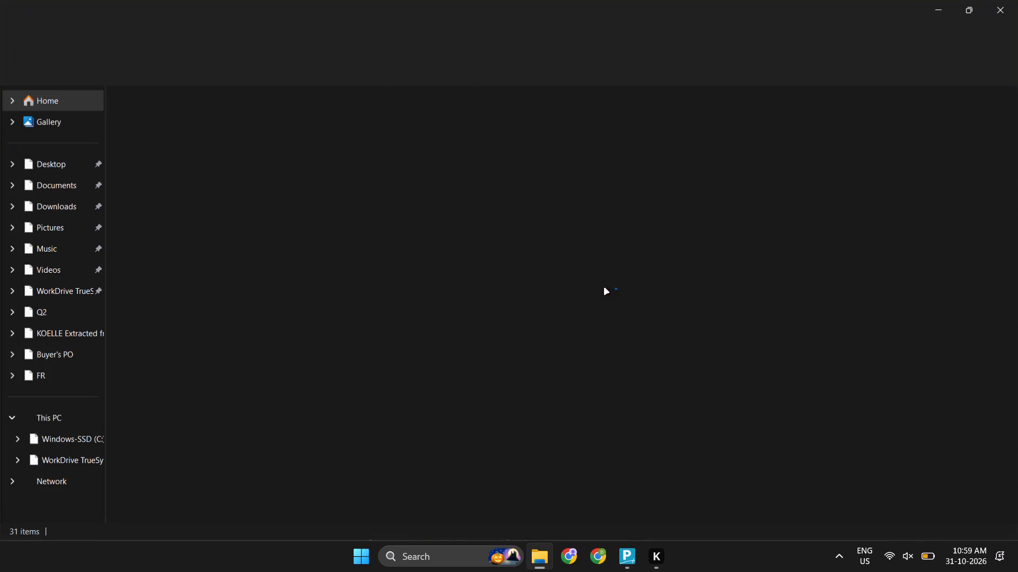
# Open the E way bills folder inside the KDMD folder.
pyautogui.press('Down')
pyautogui.press('Down')
pyautogui.press('Down')
pyautogui.click(604, 288)
pyautogui.press('Down')
pyautogui.press('Up')
pyautogui.press('Up')
pyautogui.press('Up')
pyautogui.press('Down')
pyautogui.press('Up')
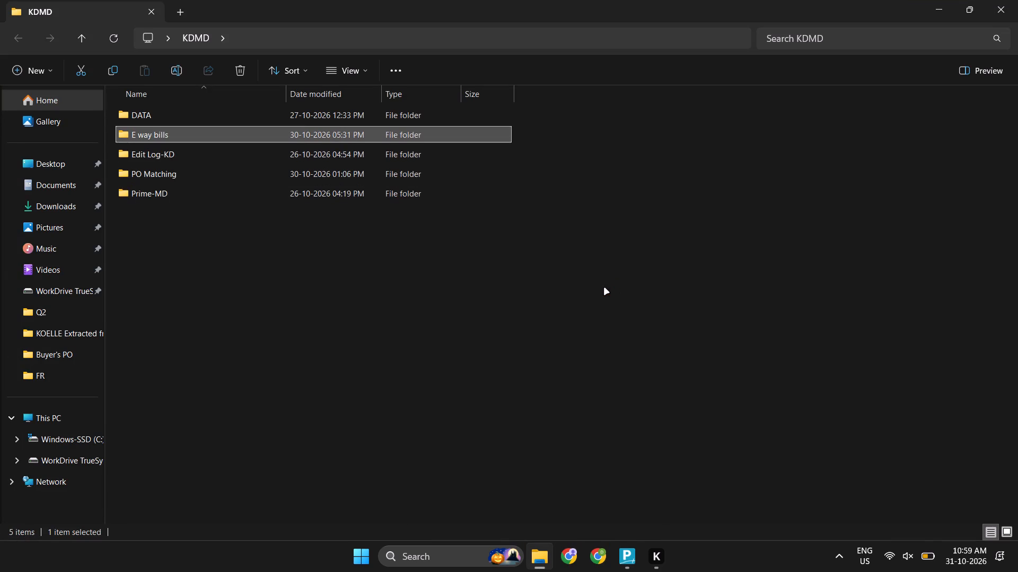
pyautogui.press('Return')
# Open the workbook "E-way bill & PO required - Mirelle".
pyautogui.press('Down')
pyautogui.press('Down')
pyautogui.press('Down')
pyautogui.press('Down')
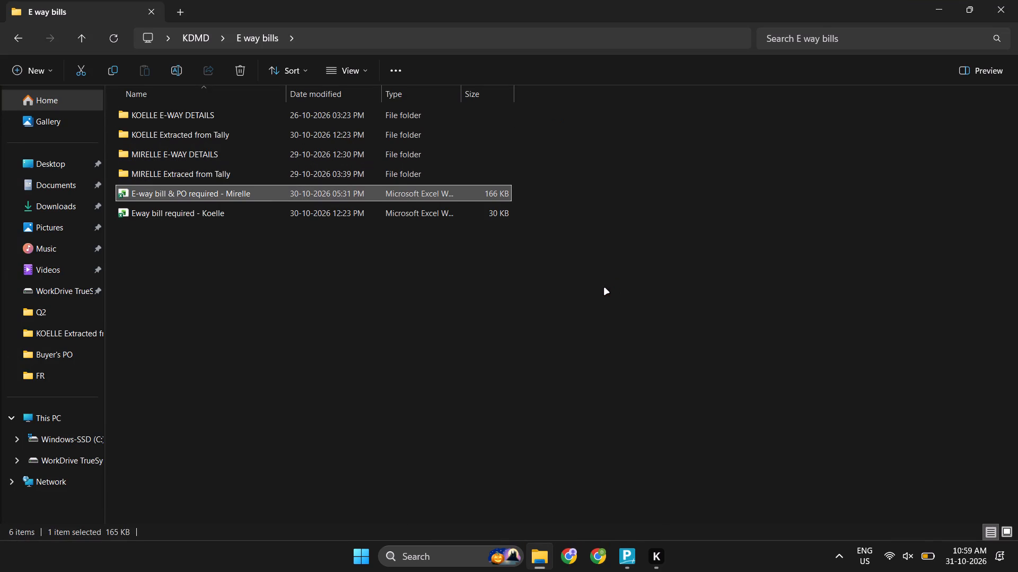
pyautogui.press('Down')
pyautogui.press('Up')
pyautogui.press('Return')
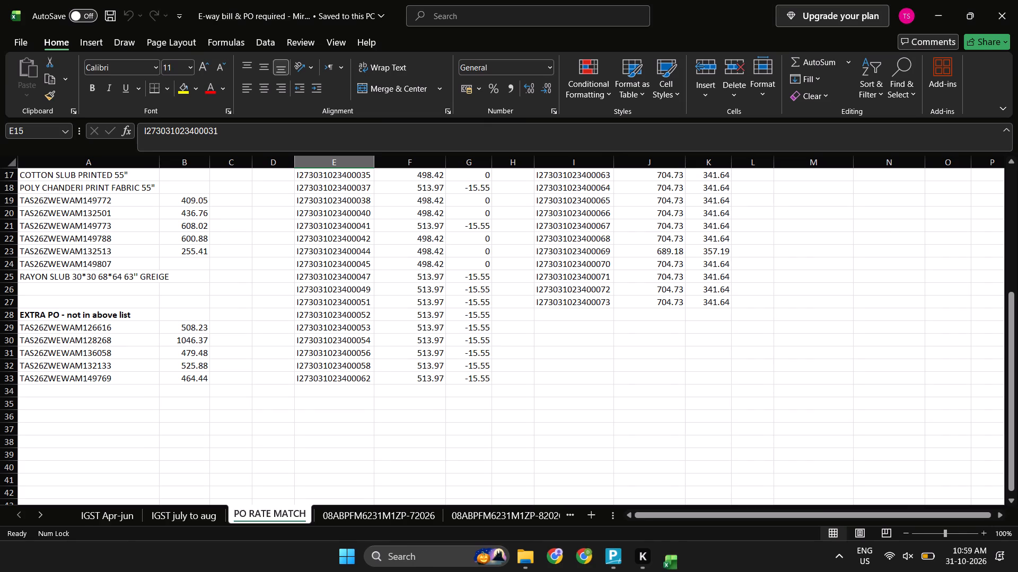
# Examine the PO RATE MATCH sheet's style rate list and the invoice rate comparison blocks beside it.
pyautogui.scroll(3, 330, 413)
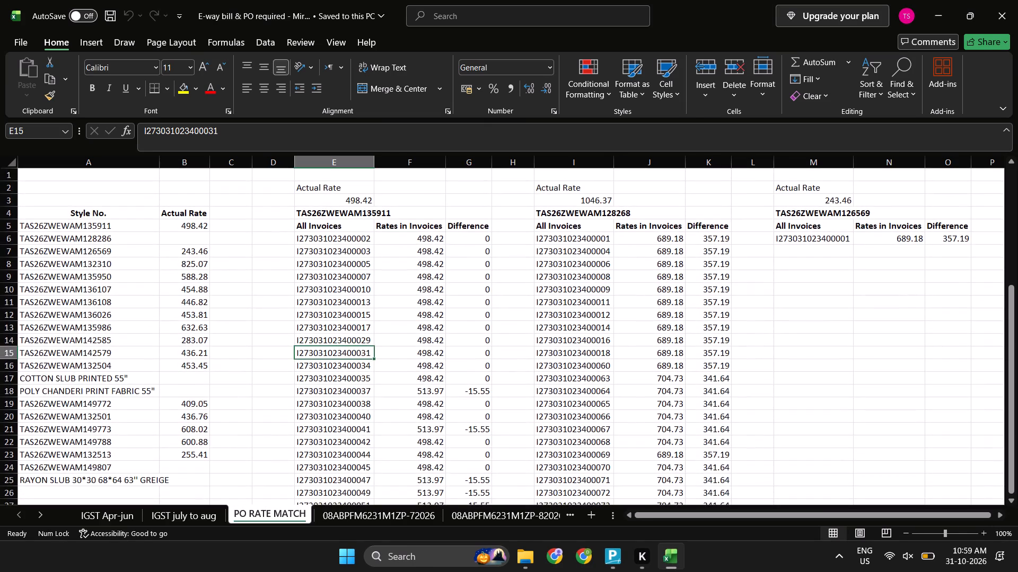
pyautogui.hscroll(-5, 330, 413)
pyautogui.hscroll(4, 330, 413)
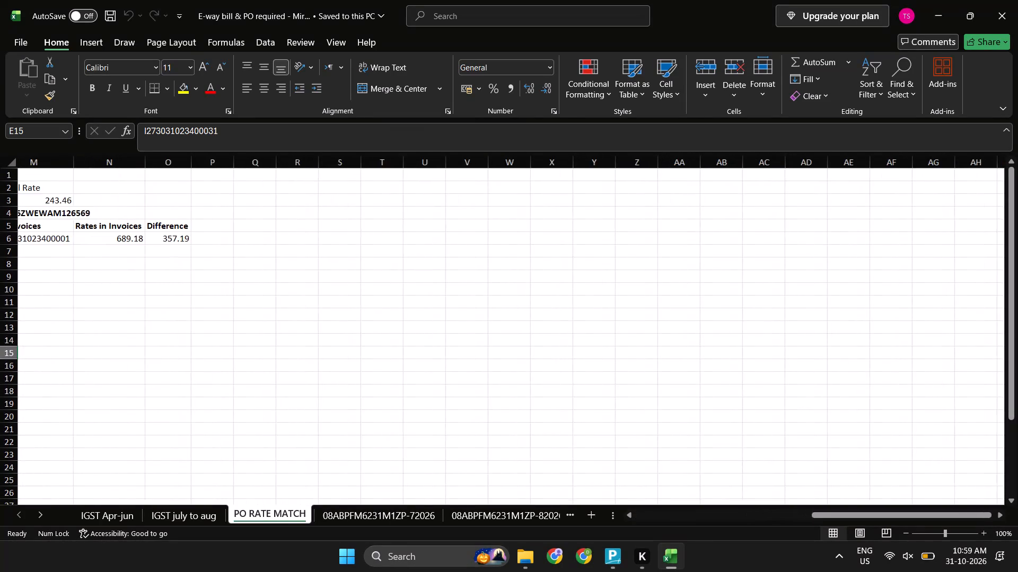
pyautogui.hscroll(4, 330, 413)
pyautogui.scroll(-3, 330, 413)
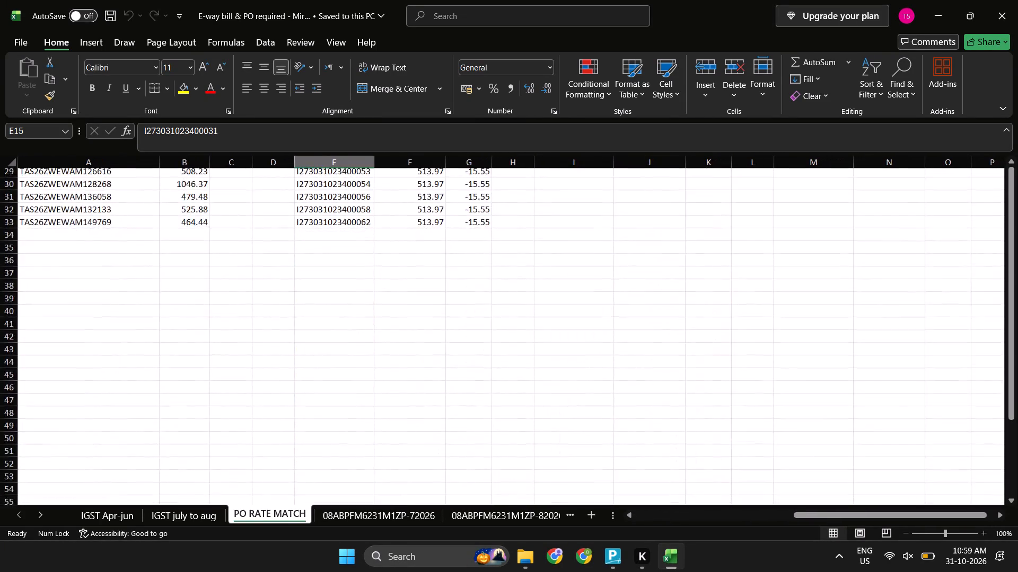
pyautogui.scroll(3, 330, 413)
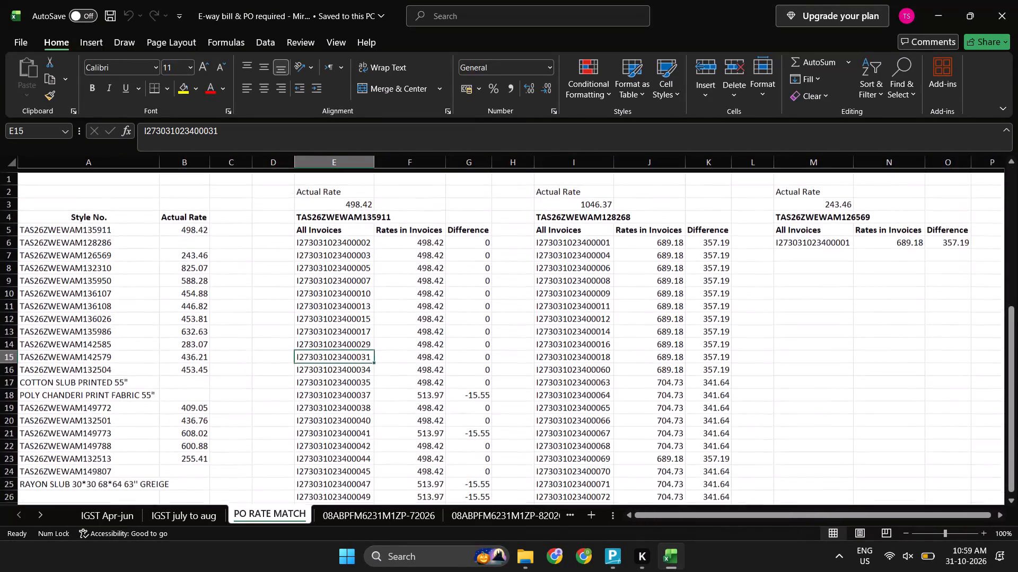
pyautogui.scroll(1, 330, 413)
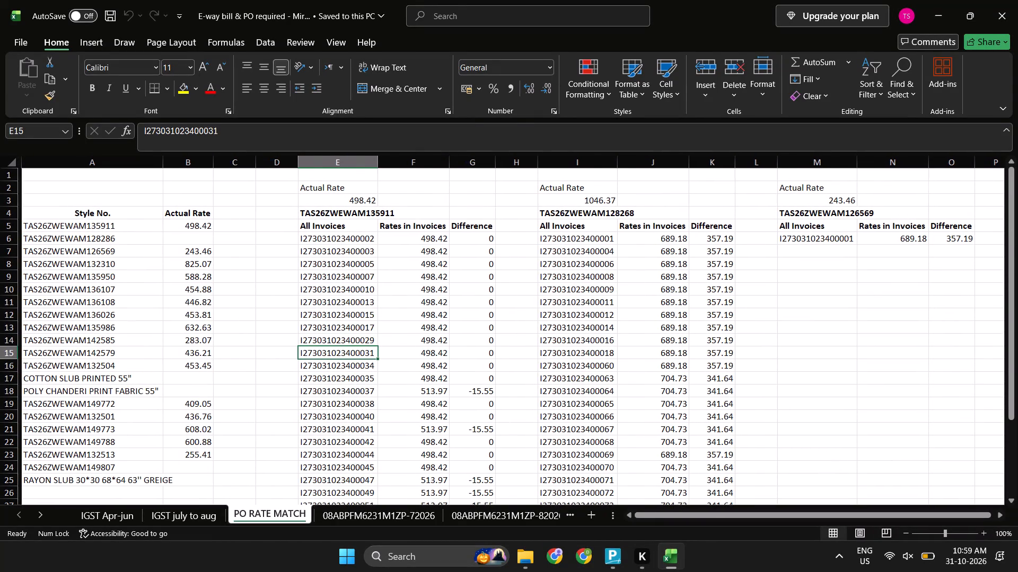
# Insert three blank columns at column D, ahead of the TAS26ZWEWAM135911 invoice block.
pyautogui.press('Left')
pyautogui.hotkey('ctrl', 'space')
pyautogui.hotkey('ctrl', '+')
pyautogui.hotkey('ctrl', '+')
pyautogui.hotkey('ctrl', '+')
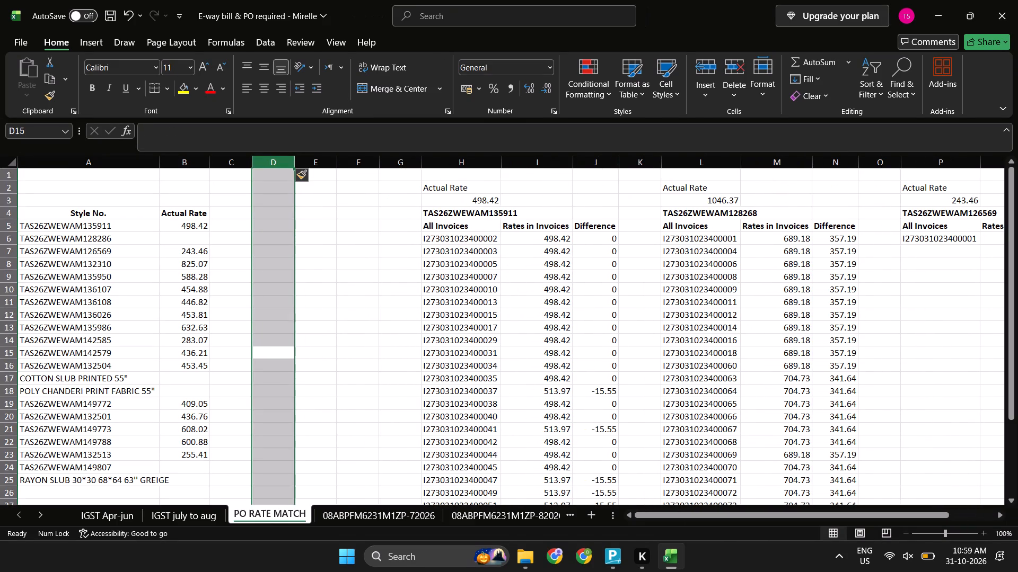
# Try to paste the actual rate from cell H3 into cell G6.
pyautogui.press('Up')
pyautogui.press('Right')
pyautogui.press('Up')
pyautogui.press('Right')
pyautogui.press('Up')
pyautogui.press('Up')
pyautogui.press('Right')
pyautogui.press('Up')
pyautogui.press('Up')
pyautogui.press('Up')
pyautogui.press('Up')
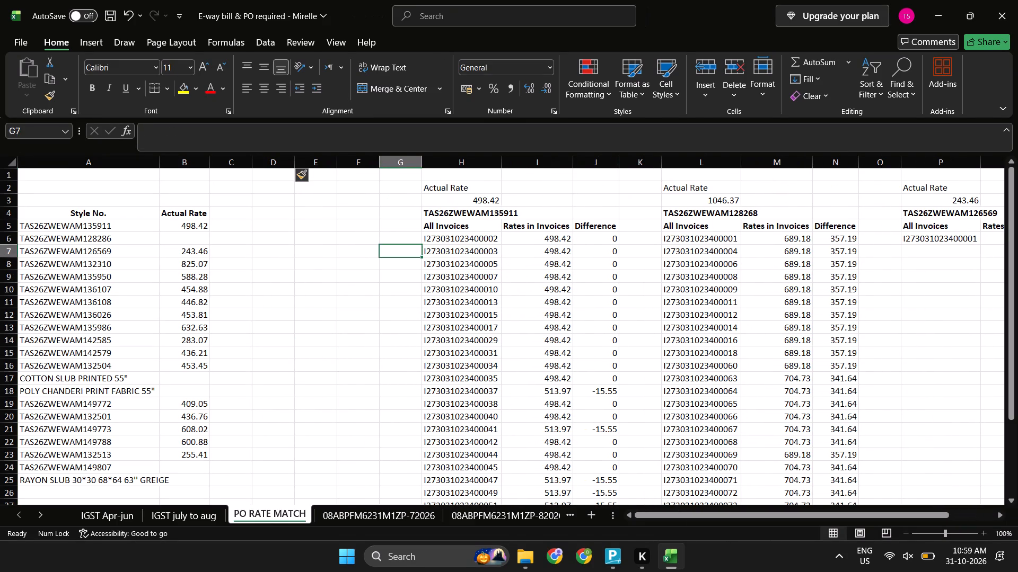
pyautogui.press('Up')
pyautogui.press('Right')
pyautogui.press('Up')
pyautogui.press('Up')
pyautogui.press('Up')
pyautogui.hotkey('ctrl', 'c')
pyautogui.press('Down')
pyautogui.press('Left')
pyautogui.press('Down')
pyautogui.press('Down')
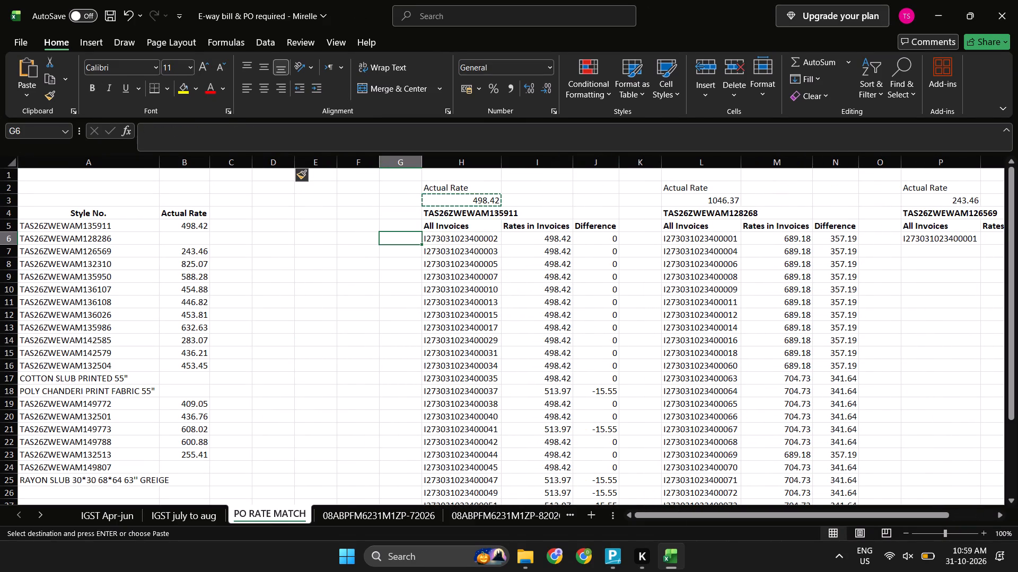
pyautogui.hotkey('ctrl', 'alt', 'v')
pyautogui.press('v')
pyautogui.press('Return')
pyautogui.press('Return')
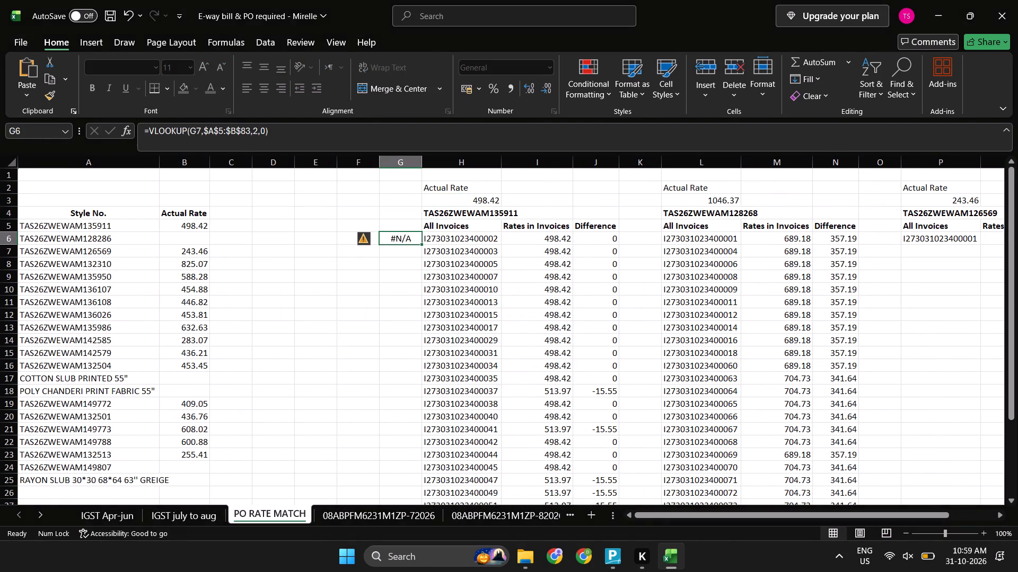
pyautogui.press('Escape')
# Copy the style number TAS26ZWEWAM135911 from H4 and paste it into G6 as a value, without formatting.
pyautogui.press('Up')
pyautogui.press('Right')
pyautogui.press('Up')
pyautogui.hotkey('ctrl', 'c')
pyautogui.press('Down')
pyautogui.press('Left')
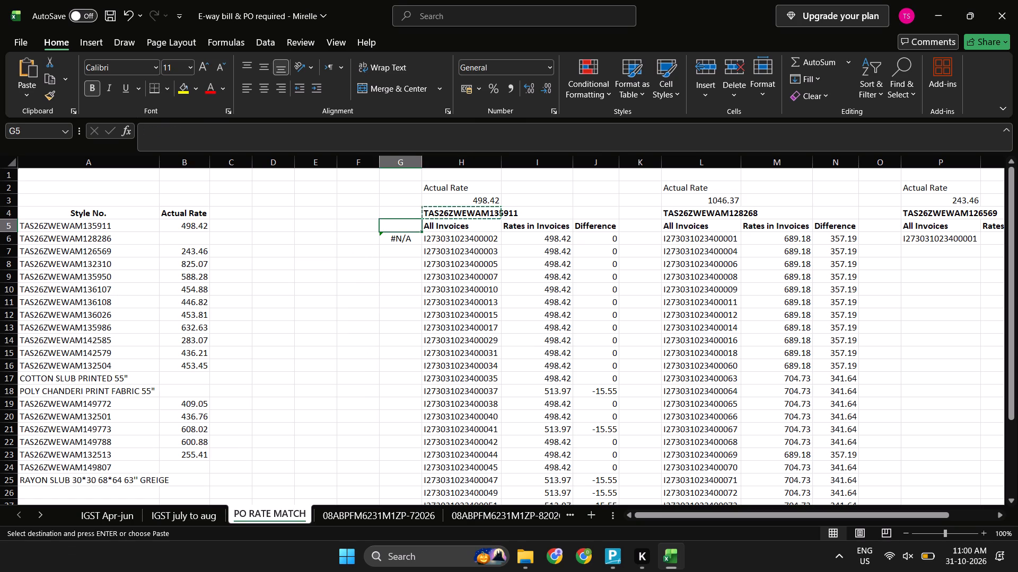
pyautogui.press('Down')
pyautogui.hotkey('ctrl', 'alt', 'v')
pyautogui.write('vv')
pyautogui.press('Return')
pyautogui.press('Escape')
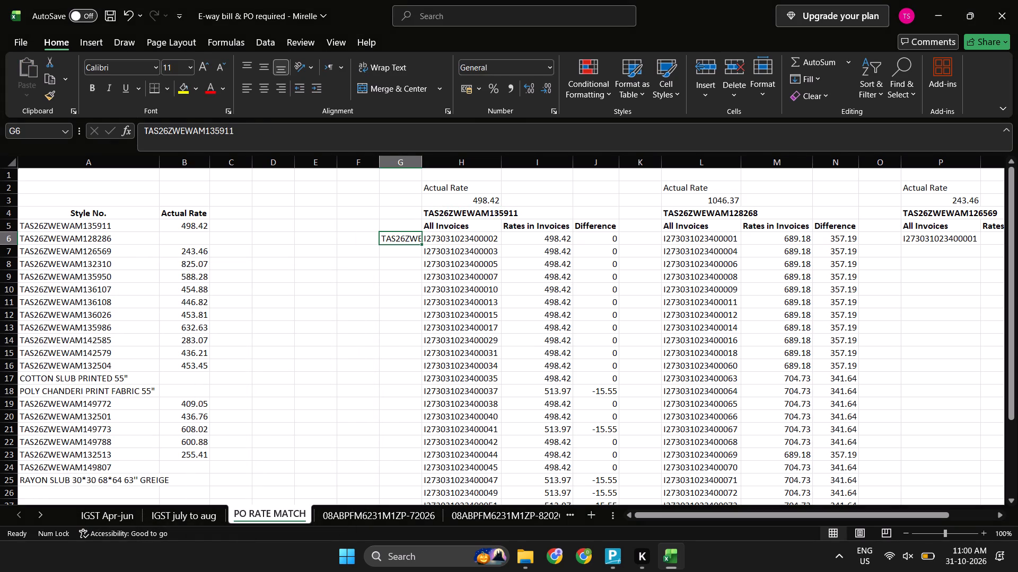
# Autofit the width of column G to the style number.
pyautogui.write('hoi')
pyautogui.press('Escape')
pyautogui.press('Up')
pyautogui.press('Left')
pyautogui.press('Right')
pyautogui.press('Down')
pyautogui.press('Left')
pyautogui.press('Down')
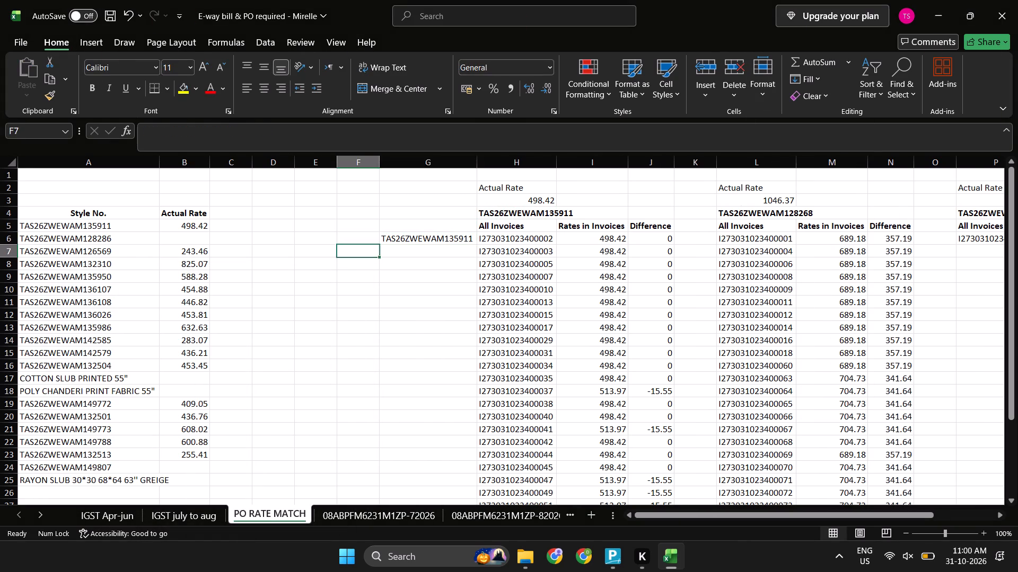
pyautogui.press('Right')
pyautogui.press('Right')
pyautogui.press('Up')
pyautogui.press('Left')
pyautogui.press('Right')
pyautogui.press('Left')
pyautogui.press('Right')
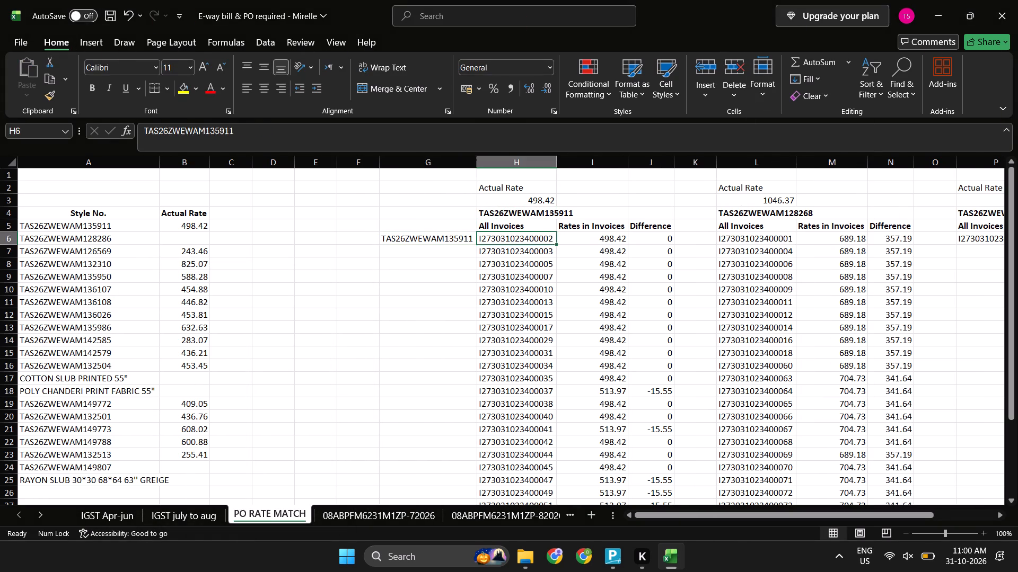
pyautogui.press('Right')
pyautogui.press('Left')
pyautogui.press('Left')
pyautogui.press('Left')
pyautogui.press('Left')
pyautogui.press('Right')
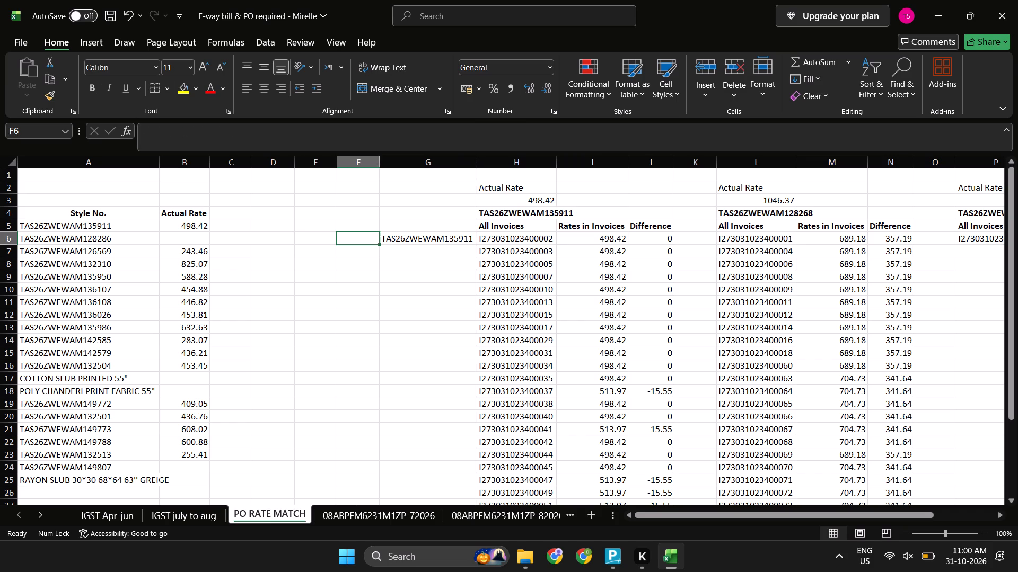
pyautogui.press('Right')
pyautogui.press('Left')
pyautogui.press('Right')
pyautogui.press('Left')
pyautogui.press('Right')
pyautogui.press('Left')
# Move the actual rate VLOOKUP formula from H3 to F6, next to the style number in G6.
pyautogui.press('Right')
pyautogui.press('Right')
pyautogui.press('Up')
pyautogui.press('Up')
pyautogui.press('Up')
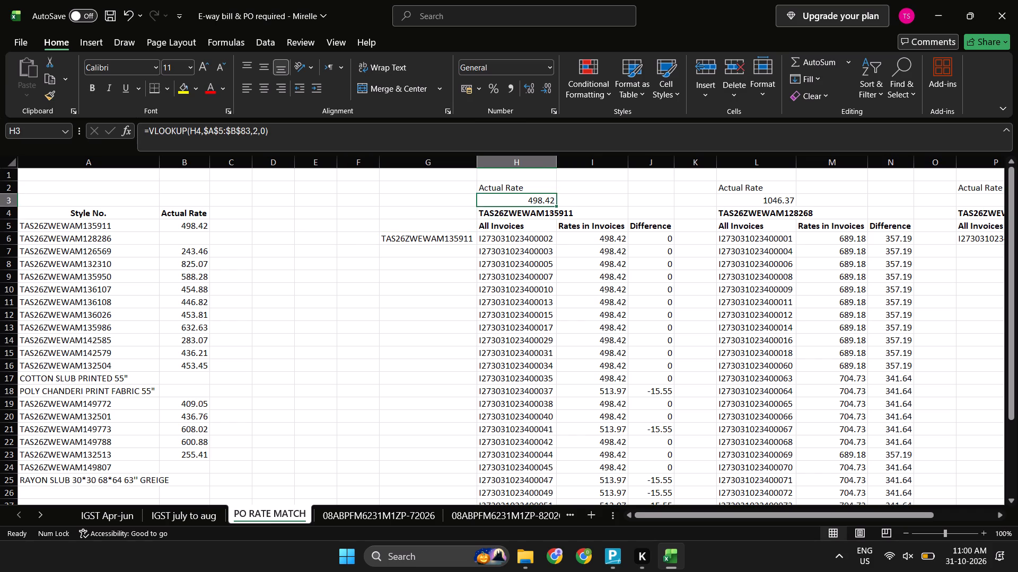
pyautogui.hotkey('ctrl', 'x')
pyautogui.press('Down')
pyautogui.press('Left')
pyautogui.press('Down')
pyautogui.press('Left')
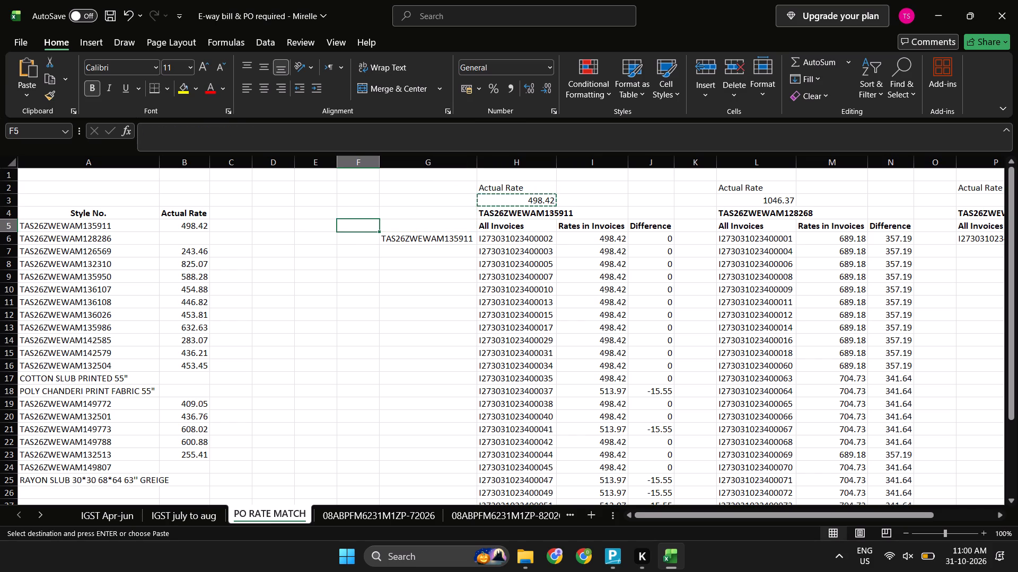
pyautogui.press('Down')
pyautogui.press('Return')
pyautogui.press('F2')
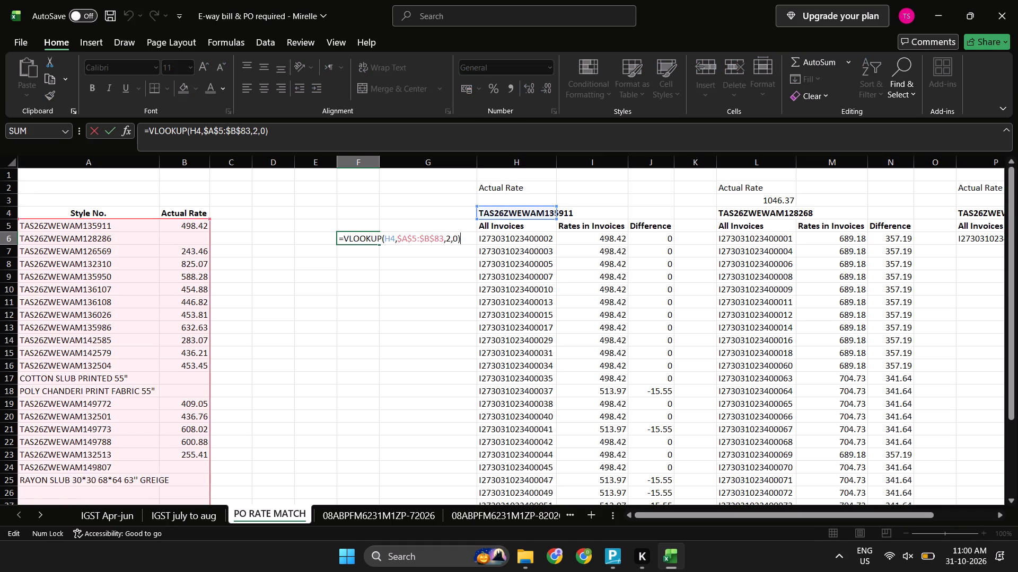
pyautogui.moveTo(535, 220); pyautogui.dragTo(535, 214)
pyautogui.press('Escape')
# Repoint the lookup value of the F6 formula to G6, making it =VLOOKUP(G6,$A$5:$B$83,2,0), and check its references.
pyautogui.click(366, 242)
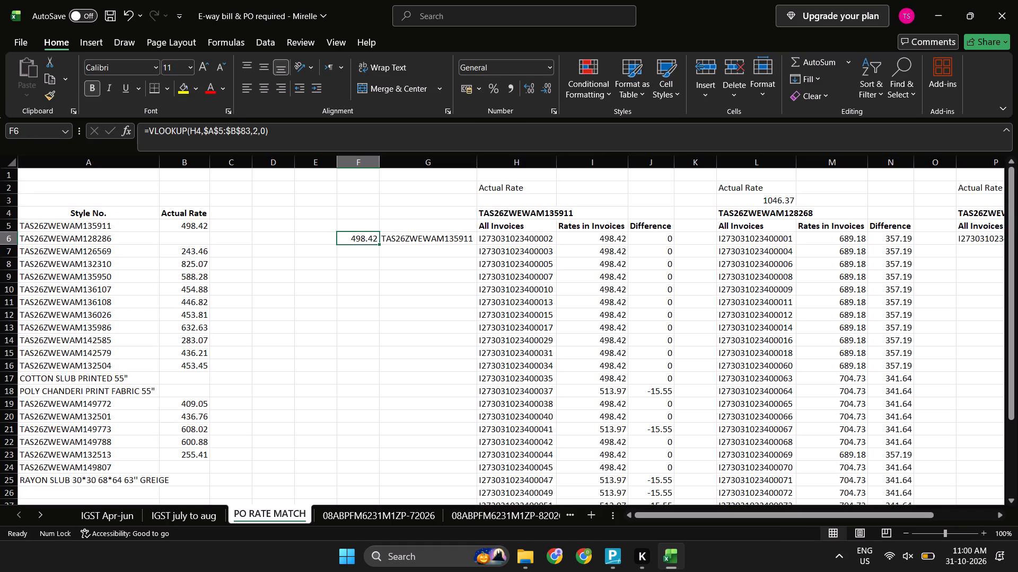
pyautogui.press('F2')
pyautogui.moveTo(487, 220); pyautogui.dragTo(429, 239)
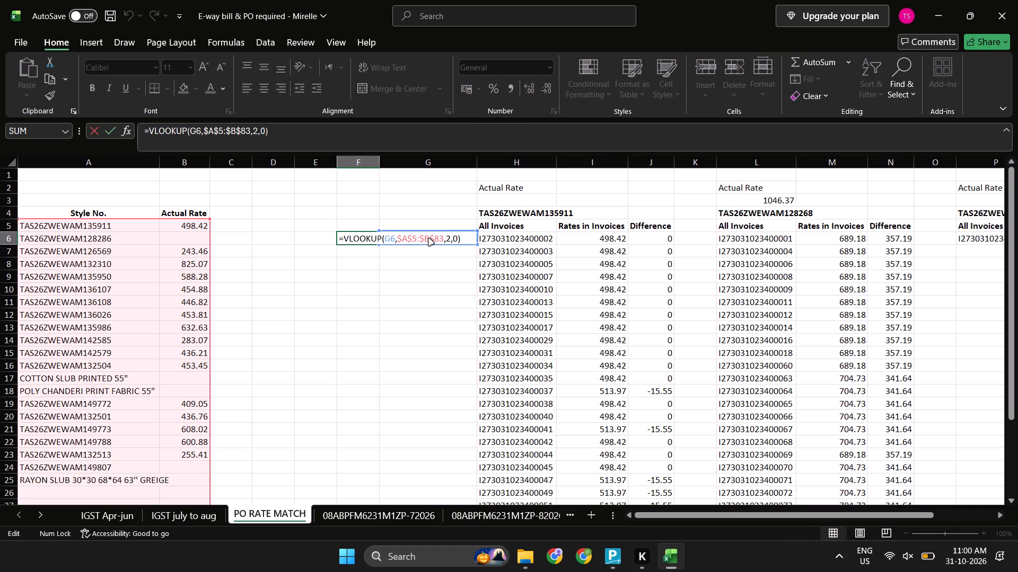
pyautogui.moveTo(429, 239); pyautogui.dragTo(428, 240)
pyautogui.press('Return')
pyautogui.press('Up')
pyautogui.press('F2')
pyautogui.press('Escape')
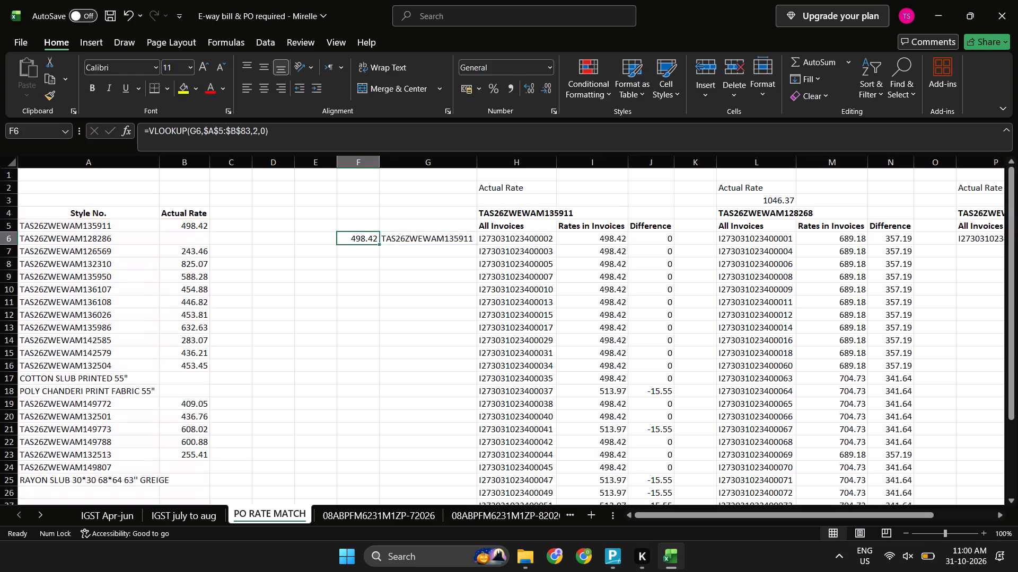
pyautogui.press('F2')
pyautogui.press('Escape')
# Fill the style number TAS26ZWEWAM135911 down column G from G6 to G33, the block's last invoice row.
pyautogui.press('Right')
pyautogui.press('Right')
pyautogui.press('Right')
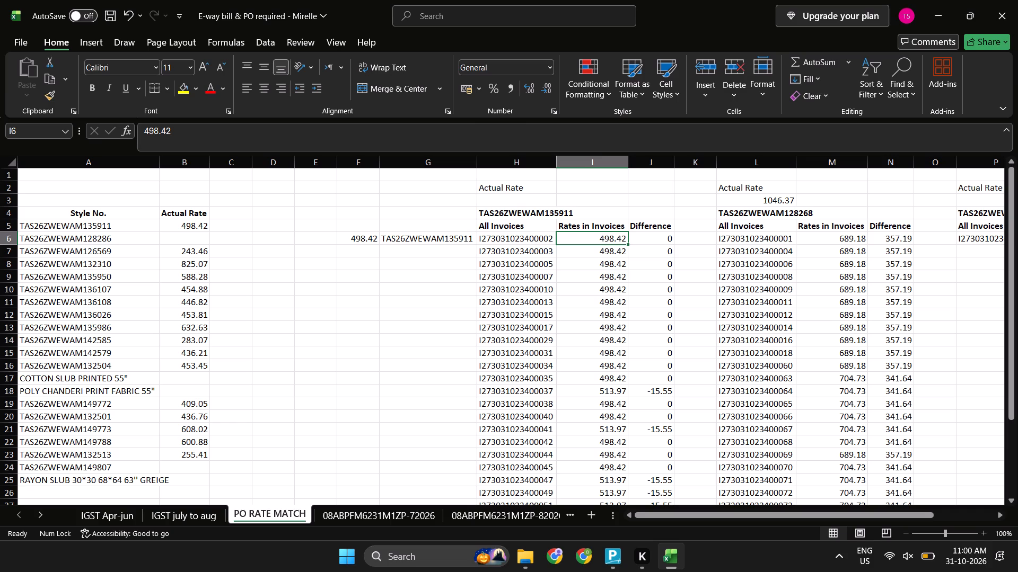
pyautogui.press('Down')
pyautogui.press('Left')
pyautogui.press('Down')
pyautogui.hotkey('ctrl', 'Down')
pyautogui.press('Up')
pyautogui.press('Left')
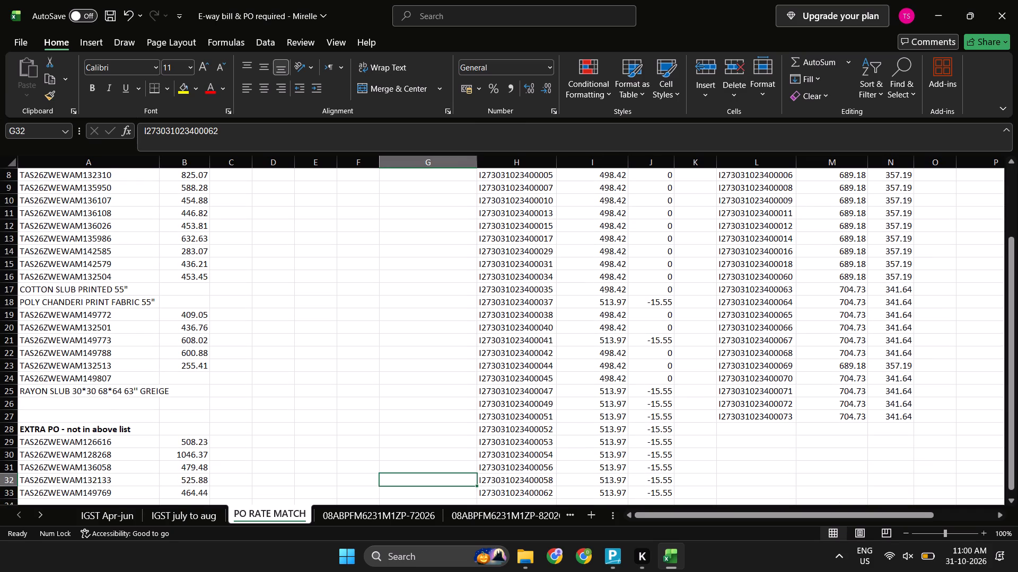
pyautogui.press('Down')
pyautogui.hotkey('ctrl', 'shift', 'Up')
pyautogui.hotkey('ctrl', 'd')
pyautogui.press('Down')
pyautogui.press('Down')
pyautogui.press('Up')
pyautogui.press('Up')
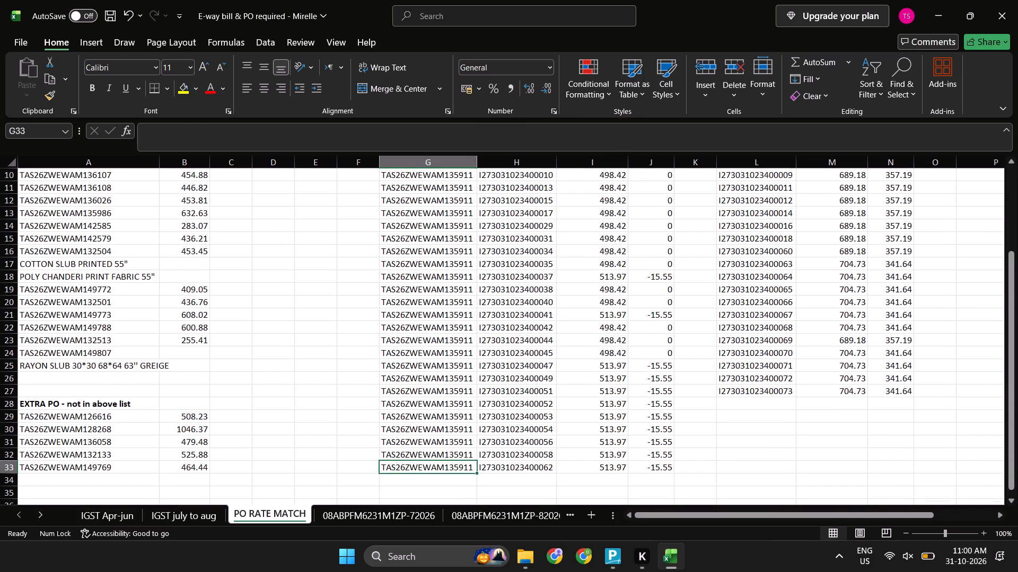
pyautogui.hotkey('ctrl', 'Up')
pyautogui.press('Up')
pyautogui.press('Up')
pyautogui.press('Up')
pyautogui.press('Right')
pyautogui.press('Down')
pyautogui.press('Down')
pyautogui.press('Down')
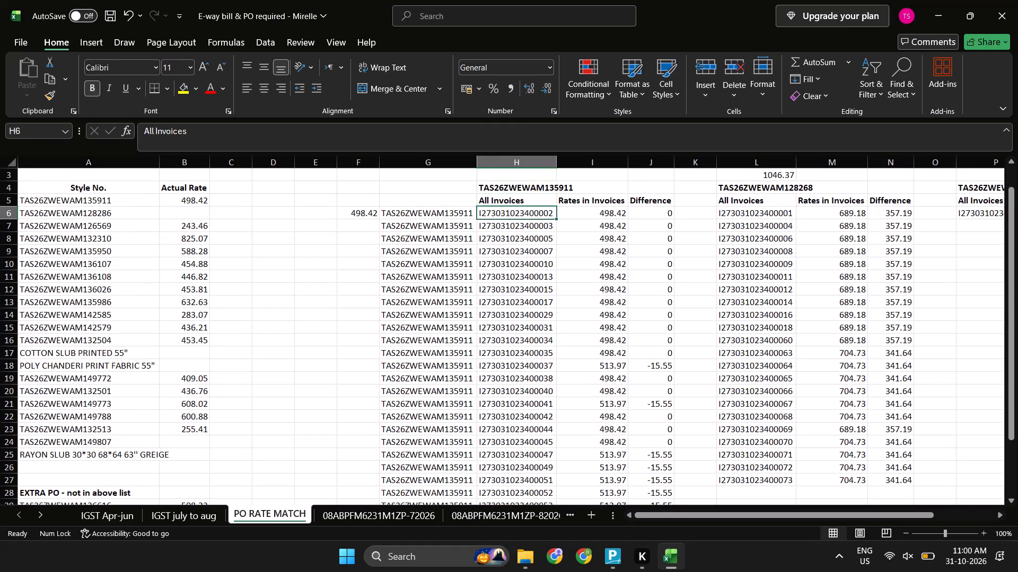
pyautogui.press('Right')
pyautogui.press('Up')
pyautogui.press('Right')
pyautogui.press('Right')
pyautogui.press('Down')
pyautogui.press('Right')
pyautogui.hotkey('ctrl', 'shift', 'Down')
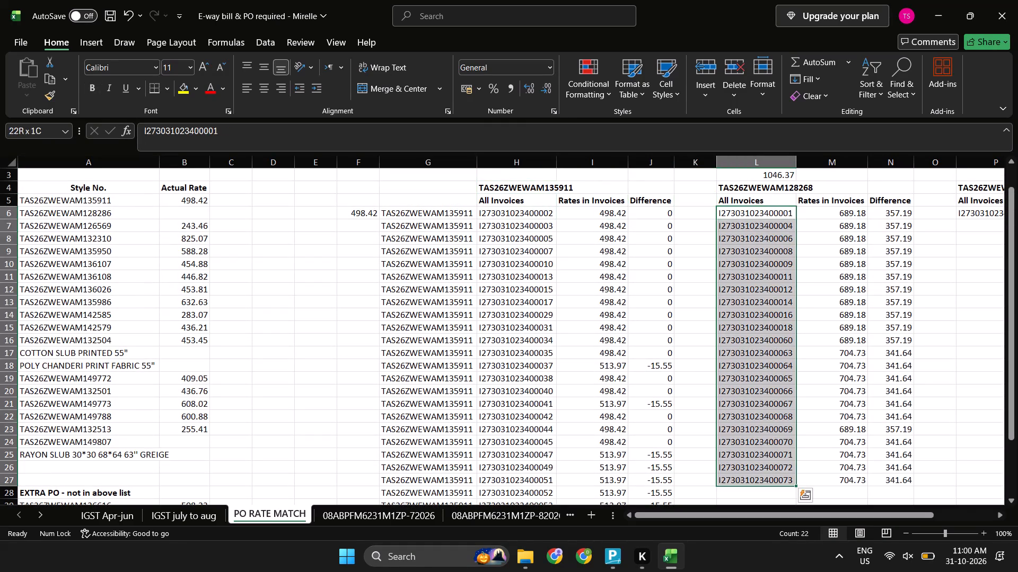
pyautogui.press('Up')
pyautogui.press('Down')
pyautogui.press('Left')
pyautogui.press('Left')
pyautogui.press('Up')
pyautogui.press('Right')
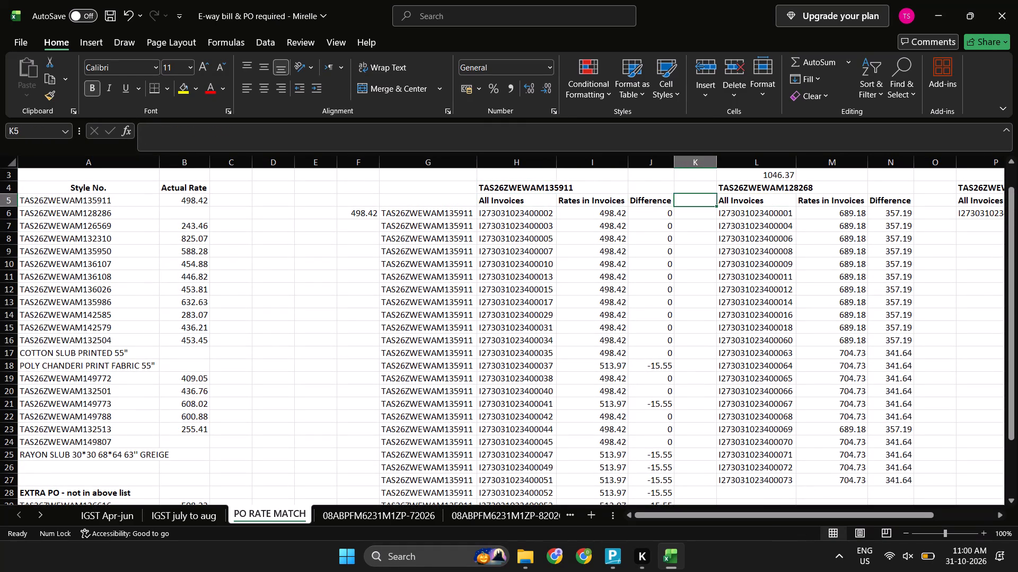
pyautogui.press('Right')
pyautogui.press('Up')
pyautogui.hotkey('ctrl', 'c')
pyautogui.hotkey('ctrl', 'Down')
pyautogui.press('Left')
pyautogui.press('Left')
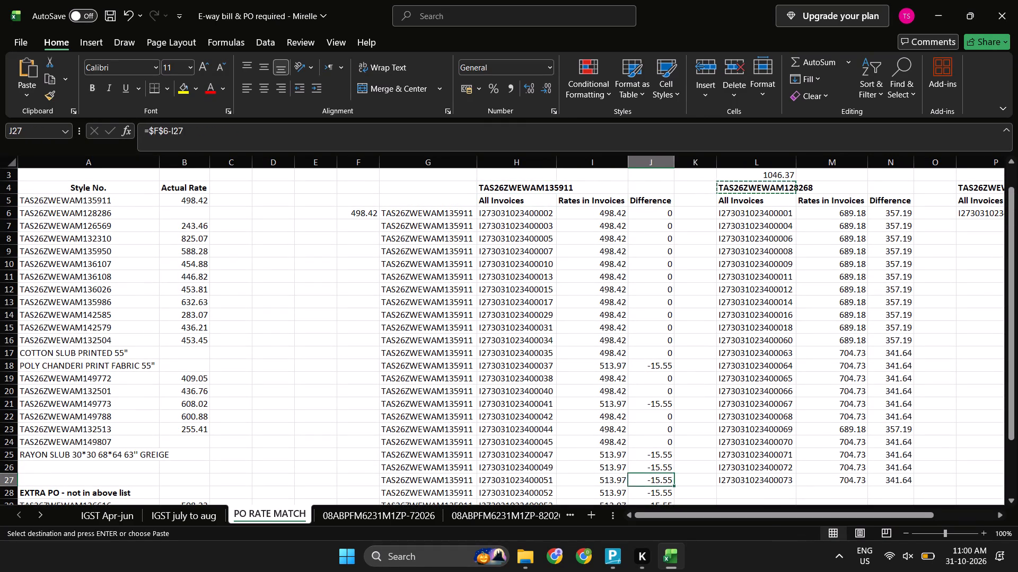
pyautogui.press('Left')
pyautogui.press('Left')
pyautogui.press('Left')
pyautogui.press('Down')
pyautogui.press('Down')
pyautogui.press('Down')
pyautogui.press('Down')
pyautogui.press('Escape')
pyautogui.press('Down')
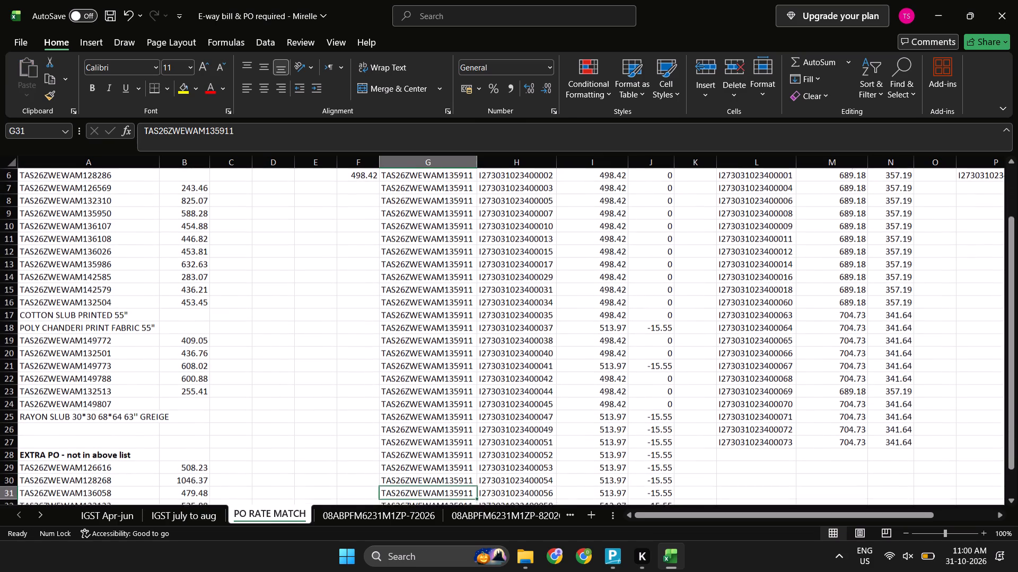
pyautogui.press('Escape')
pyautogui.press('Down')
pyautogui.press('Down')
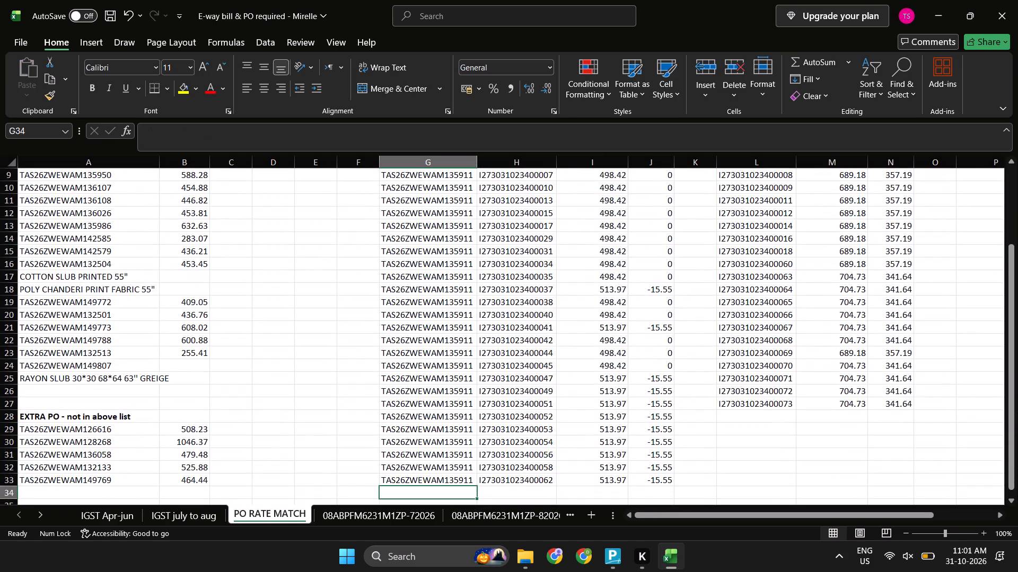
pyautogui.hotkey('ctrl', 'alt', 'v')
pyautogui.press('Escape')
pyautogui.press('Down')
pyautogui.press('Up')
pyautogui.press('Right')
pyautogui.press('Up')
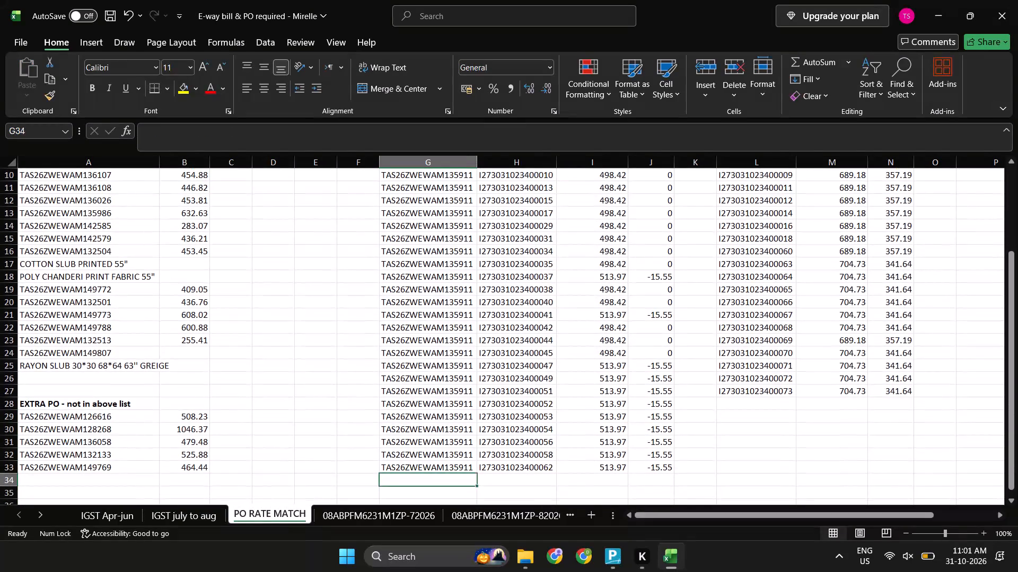
# Copy the second block's style number TAS26ZWEWAM128268 from L4 and paste it as values into G35, below the first block.
pyautogui.press('Up')
pyautogui.press('Right')
pyautogui.press('Right')
pyautogui.press('Right')
pyautogui.press('Up')
pyautogui.press('Up')
pyautogui.press('Right')
pyautogui.press('Up')
pyautogui.press('Up')
pyautogui.hotkey('ctrl', 'Up')
pyautogui.hotkey('ctrl', 'Up')
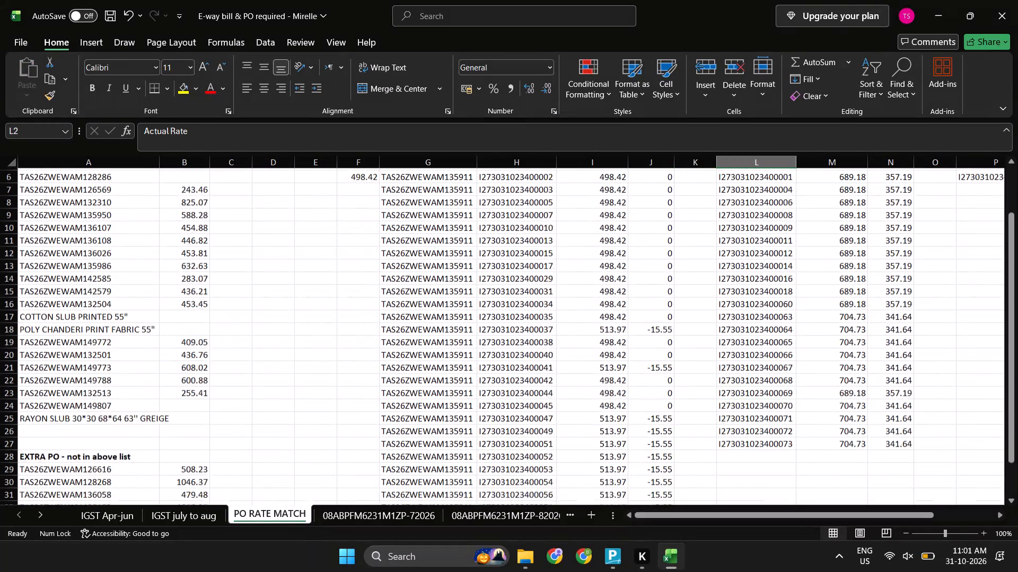
pyautogui.press('Down')
pyautogui.press('Down')
pyautogui.hotkey('ctrl', 'c')
pyautogui.hotkey('ctrl', 'Left')
pyautogui.press('Left')
pyautogui.press('Down')
pyautogui.hotkey('ctrl', 'Down')
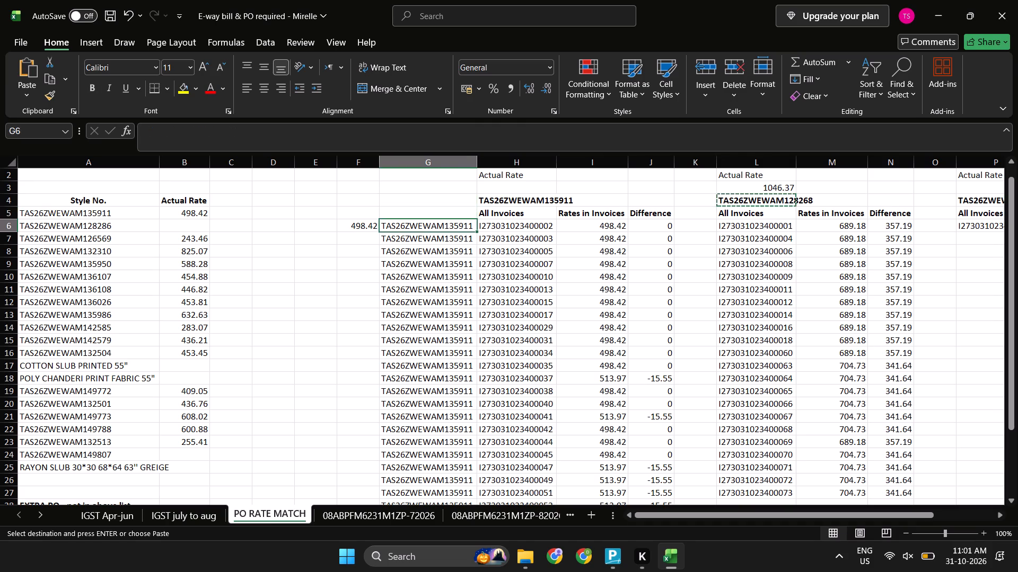
pyautogui.hotkey('ctrl', 'Down')
pyautogui.press('Down')
pyautogui.press('Down')
pyautogui.hotkey('ctrl', 'alt', 'v')
pyautogui.press('v')
pyautogui.press('Return')
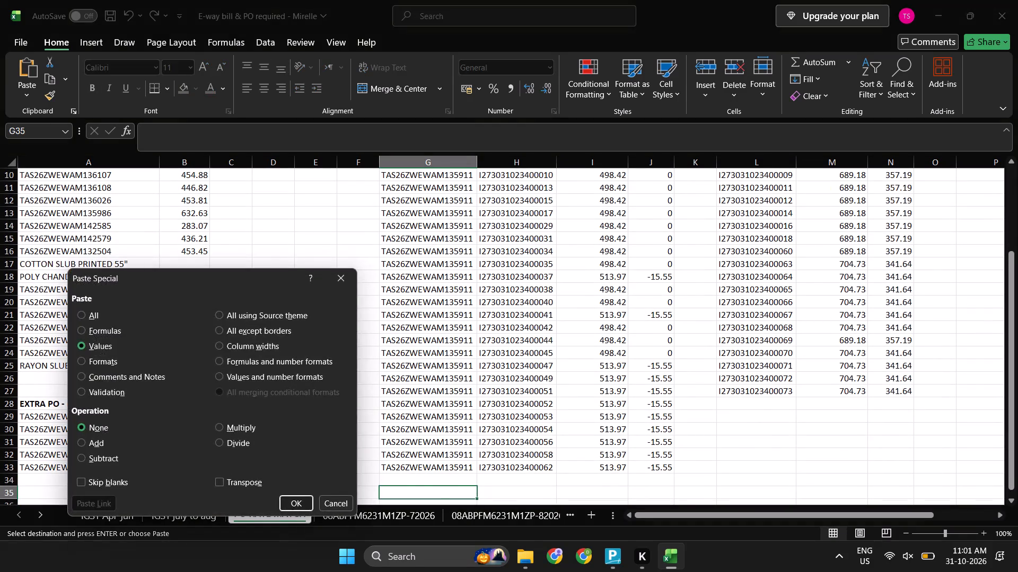
pyautogui.press('Right')
pyautogui.press('Escape')
# Copy the second block's invoice numbers from L6:L27 into column H starting at H35, beside style number TAS26ZWEWAM128268.
pyautogui.press('Up')
pyautogui.press('Right')
pyautogui.press('Right')
pyautogui.press('Up')
pyautogui.press('Up')
pyautogui.press('Right')
pyautogui.press('Up')
pyautogui.press('Up')
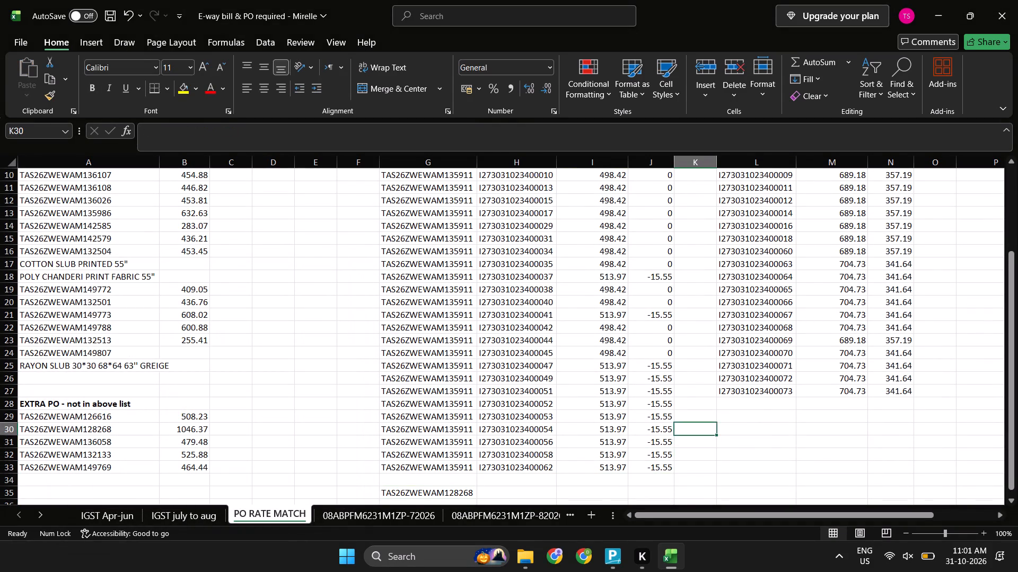
pyautogui.press('Right')
pyautogui.press('Up')
pyautogui.hotkey('ctrl', 'Up')
pyautogui.hotkey('ctrl', 'Up')
pyautogui.press('Down')
pyautogui.press('Down')
pyautogui.press('Down')
pyautogui.hotkey('shift', 'Down')
pyautogui.press('Down')
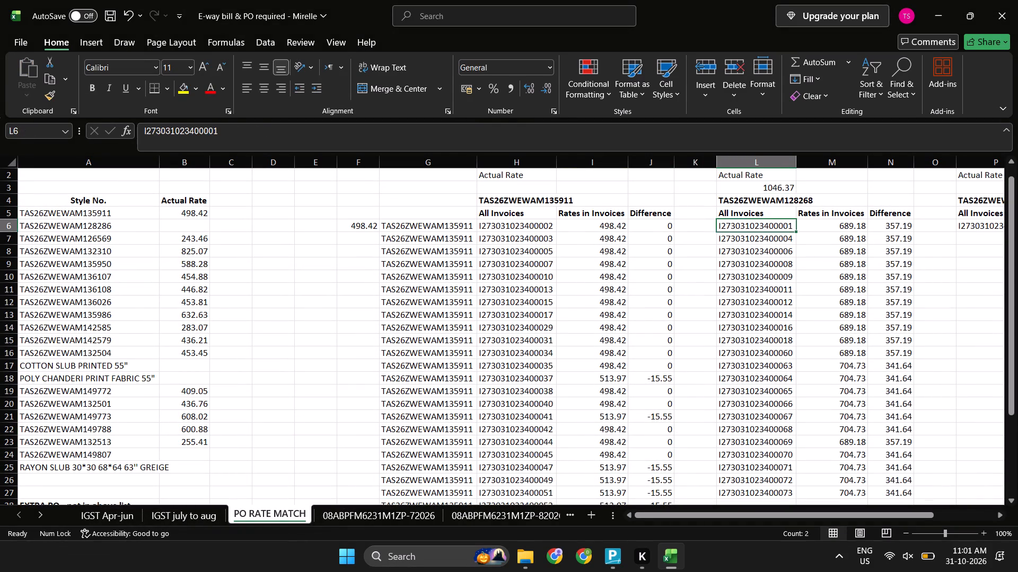
pyautogui.hotkey('ctrl', 'shift', 'Down')
pyautogui.hotkey('ctrl', 'c')
pyautogui.press('Left')
pyautogui.press('Left')
pyautogui.press('Left')
pyautogui.press('Left')
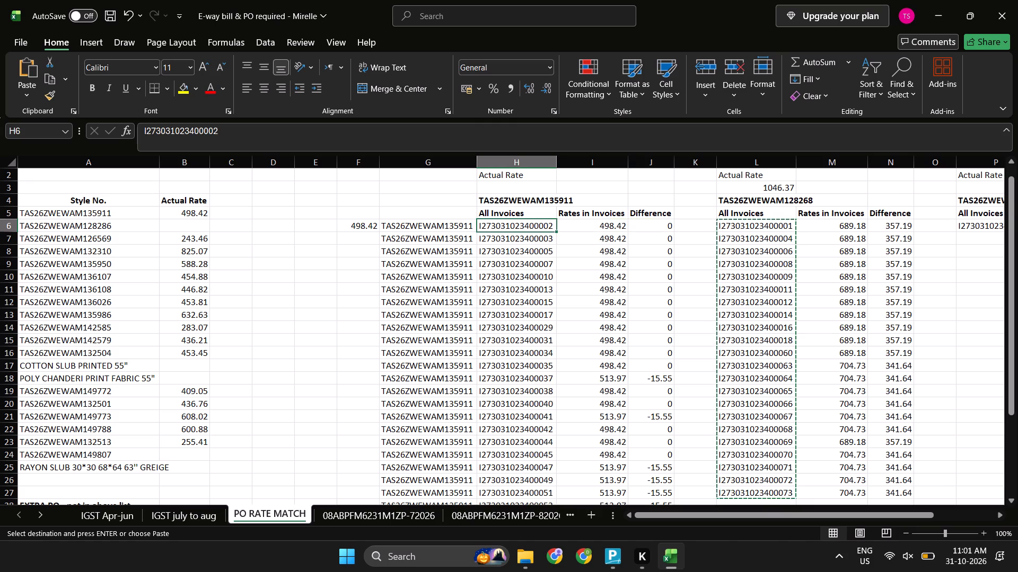
pyautogui.press('Left')
pyautogui.hotkey('ctrl', 'Down')
pyautogui.press('Down')
pyautogui.press('Down')
pyautogui.press('Right')
pyautogui.press('Right')
pyautogui.press('Left')
pyautogui.press('Return')
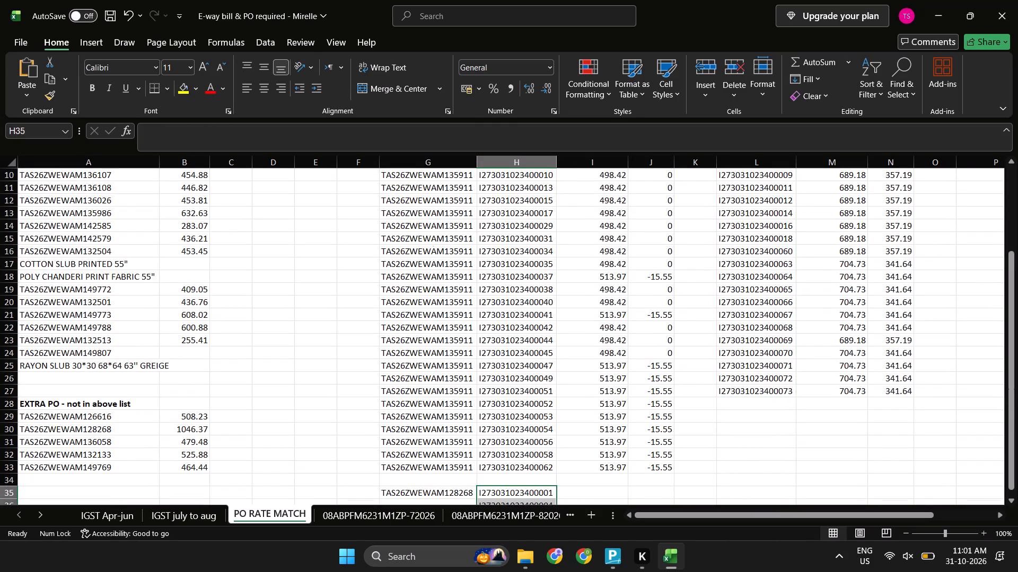
# Fill the style number TAS26ZWEWAM128268 down column G from G35 to G56, the last copied invoice row.
pyautogui.press('Down')
pyautogui.hotkey('ctrl', 'Down')
pyautogui.press('Up')
pyautogui.press('Down')
pyautogui.press('Left')
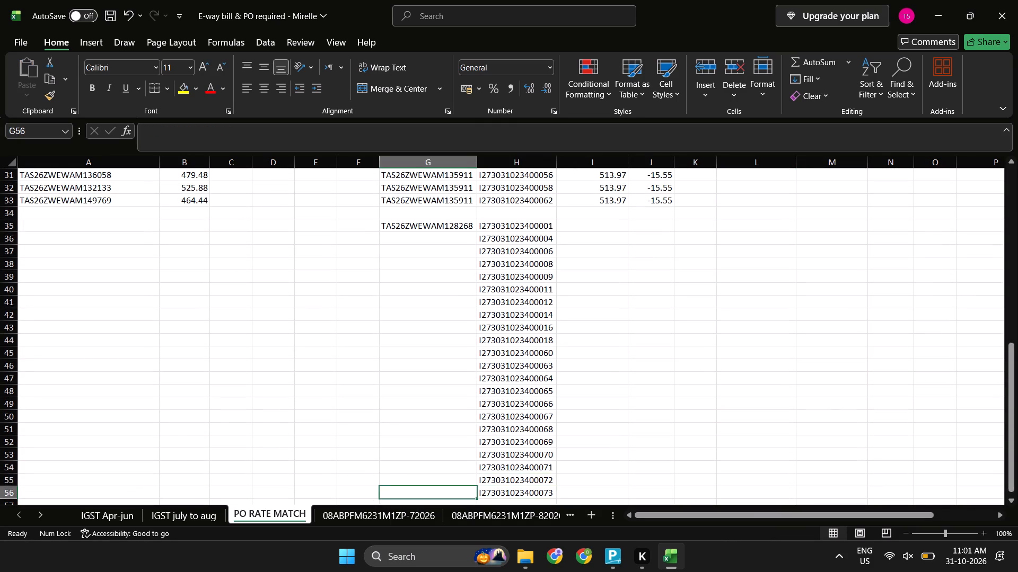
pyautogui.hotkey('ctrl', 'shift', 'Up')
pyautogui.hotkey('ctrl', 'd')
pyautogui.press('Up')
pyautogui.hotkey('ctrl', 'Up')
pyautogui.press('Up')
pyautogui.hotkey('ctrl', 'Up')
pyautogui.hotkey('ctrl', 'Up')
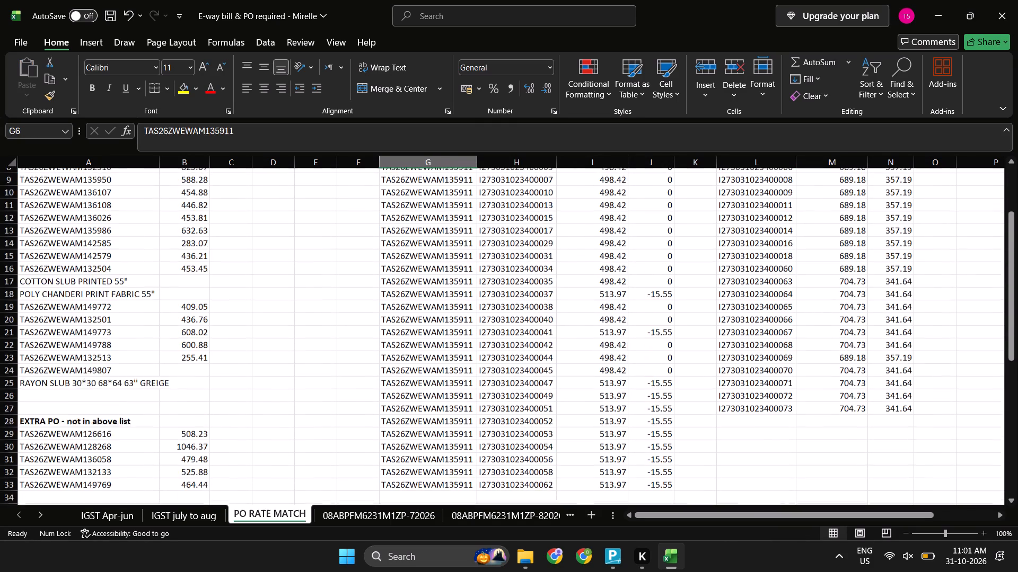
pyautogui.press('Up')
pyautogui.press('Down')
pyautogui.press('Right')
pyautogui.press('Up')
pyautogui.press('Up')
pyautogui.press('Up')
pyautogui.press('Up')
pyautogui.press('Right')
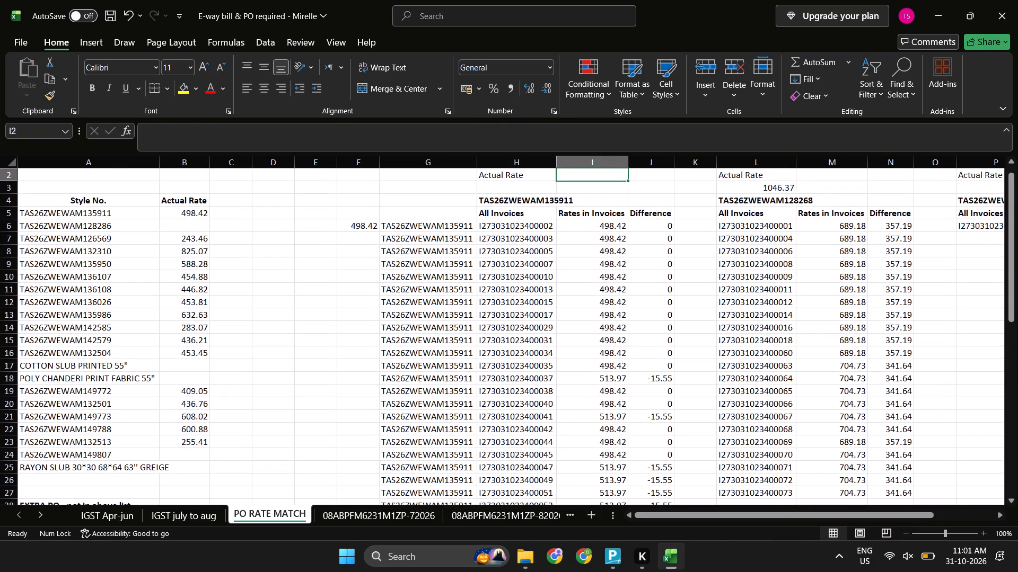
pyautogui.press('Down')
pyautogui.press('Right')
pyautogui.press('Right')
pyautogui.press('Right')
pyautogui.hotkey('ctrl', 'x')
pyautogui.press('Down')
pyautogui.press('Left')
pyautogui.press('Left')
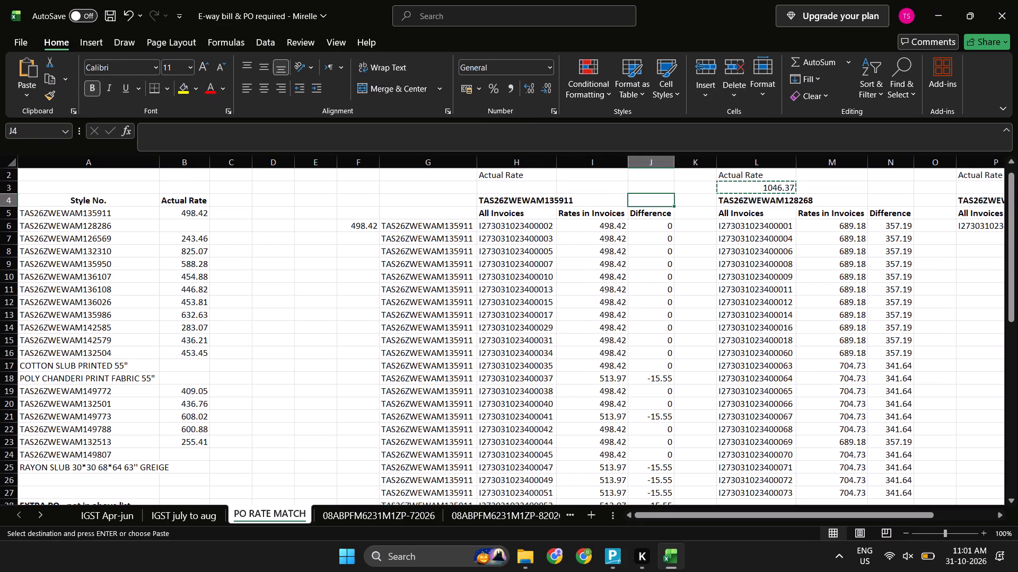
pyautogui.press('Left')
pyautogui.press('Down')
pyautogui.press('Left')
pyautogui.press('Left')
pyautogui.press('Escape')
# Copy the actual rate VLOOKUP formula from F6 to F35, next to the style number TAS26ZWEWAM128268.
pyautogui.press('Down')
pyautogui.press('Left')
pyautogui.hotkey('ctrl', 'c')
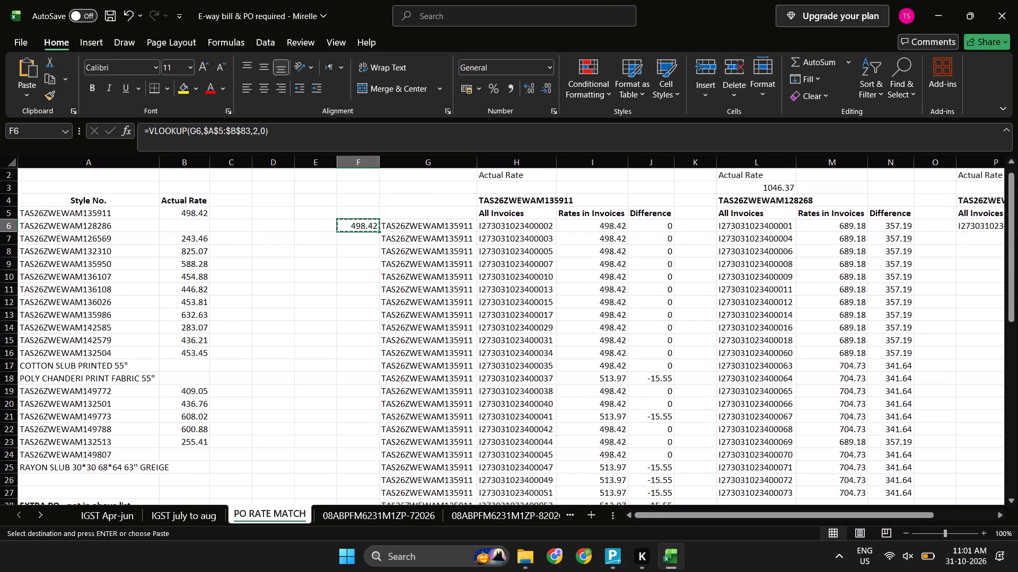
pyautogui.press('Right')
pyautogui.hotkey('ctrl', 'Down')
pyautogui.press('Left')
pyautogui.press('Down')
pyautogui.press('Down')
pyautogui.press('Return')
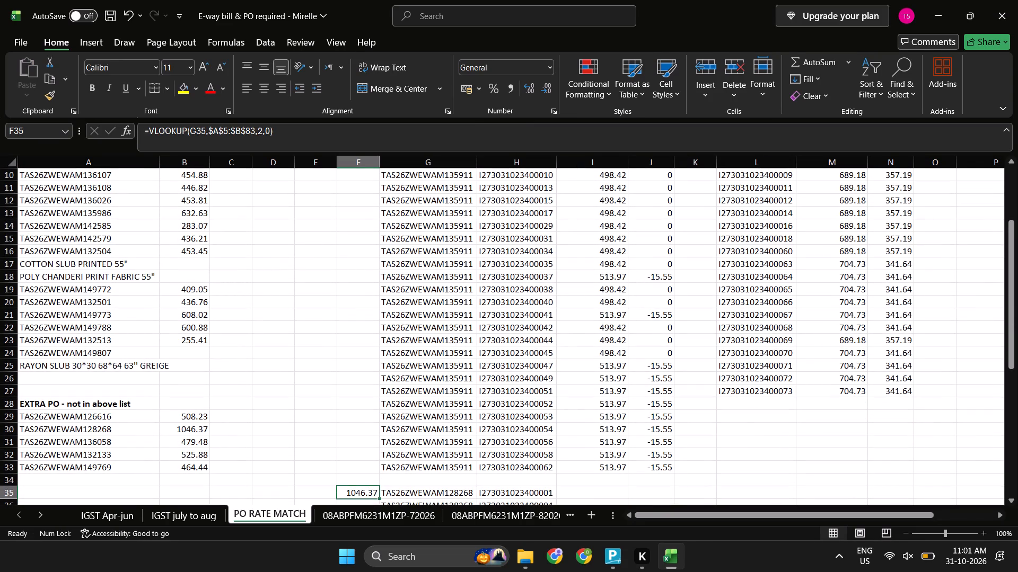
# Examine the actual rate lookup formula in F6 and the style number cell G6 it refers to.
pyautogui.press('Right')
pyautogui.press('Up')
pyautogui.press('Up')
pyautogui.press('Up')
pyautogui.hotkey('ctrl', 'Up')
pyautogui.hotkey('ctrl', 'Up')
pyautogui.hotkey('ctrl', 'Up')
pyautogui.press('Right')
pyautogui.press('Down')
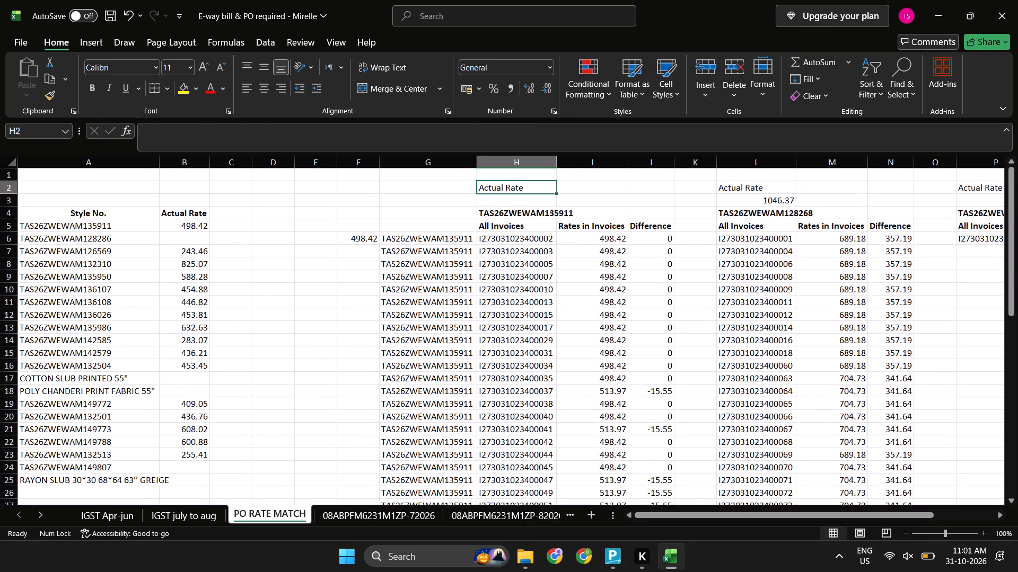
pyautogui.press('Left')
pyautogui.press('Down')
pyautogui.press('Left')
pyautogui.press('Down')
pyautogui.press('Down')
pyautogui.press('Down')
pyautogui.press('F2')
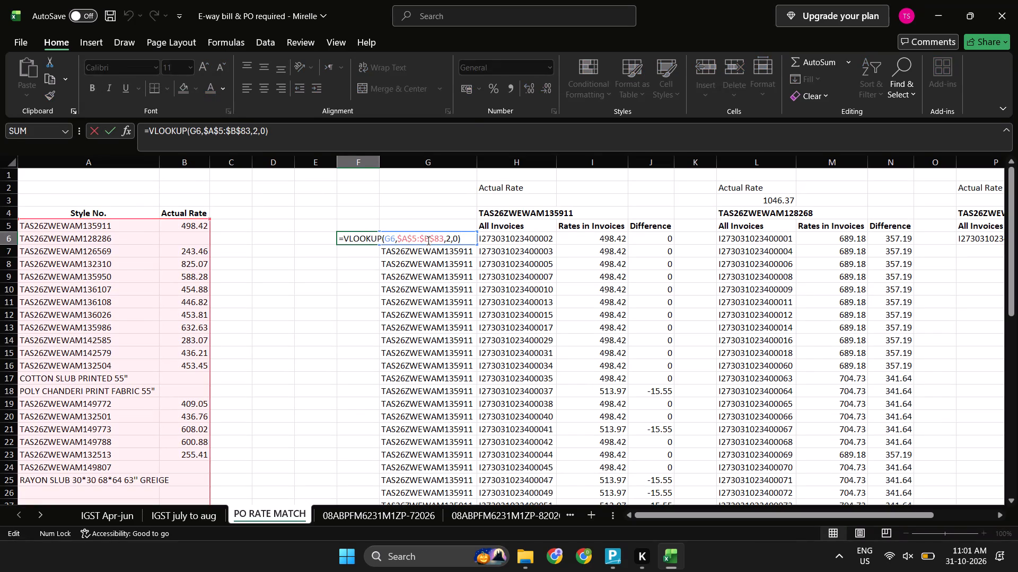
pyautogui.press('Escape')
pyautogui.press('F2')
pyautogui.press('Left')
pyautogui.press('Escape')
pyautogui.press('Right')
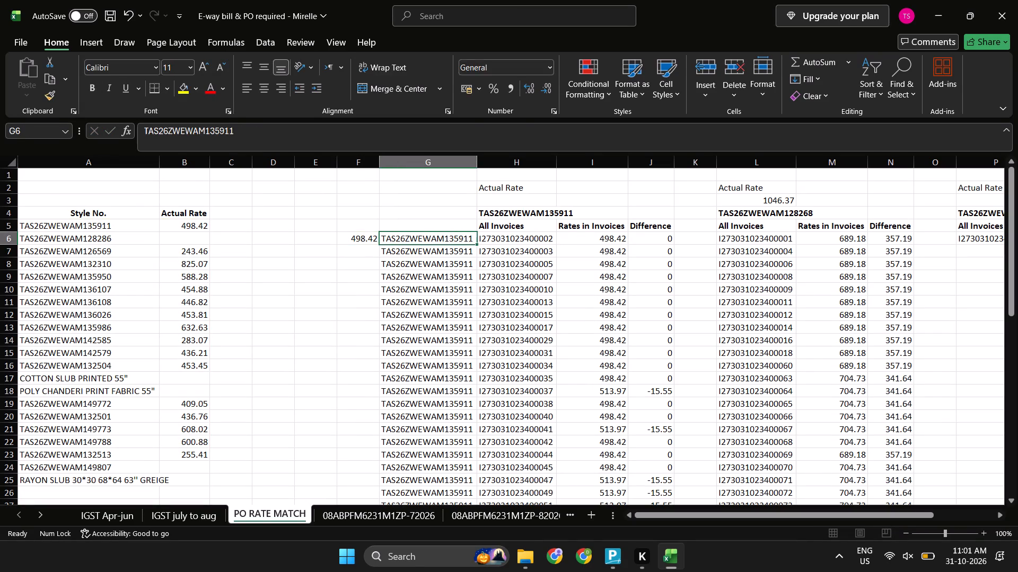
pyautogui.press('F2')
pyautogui.press('Escape')
pyautogui.press('Left')
pyautogui.press('F2')
pyautogui.press('Escape')
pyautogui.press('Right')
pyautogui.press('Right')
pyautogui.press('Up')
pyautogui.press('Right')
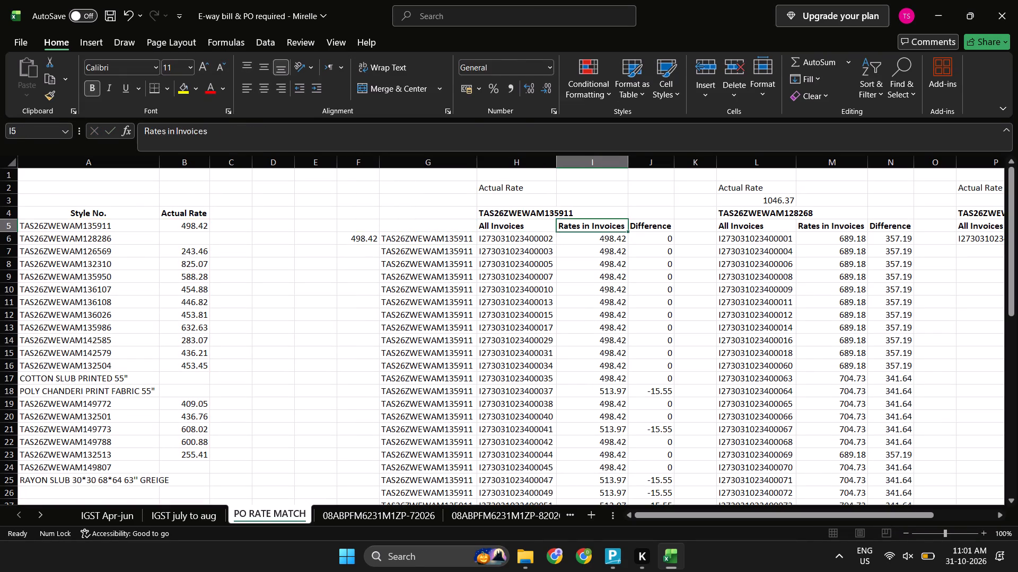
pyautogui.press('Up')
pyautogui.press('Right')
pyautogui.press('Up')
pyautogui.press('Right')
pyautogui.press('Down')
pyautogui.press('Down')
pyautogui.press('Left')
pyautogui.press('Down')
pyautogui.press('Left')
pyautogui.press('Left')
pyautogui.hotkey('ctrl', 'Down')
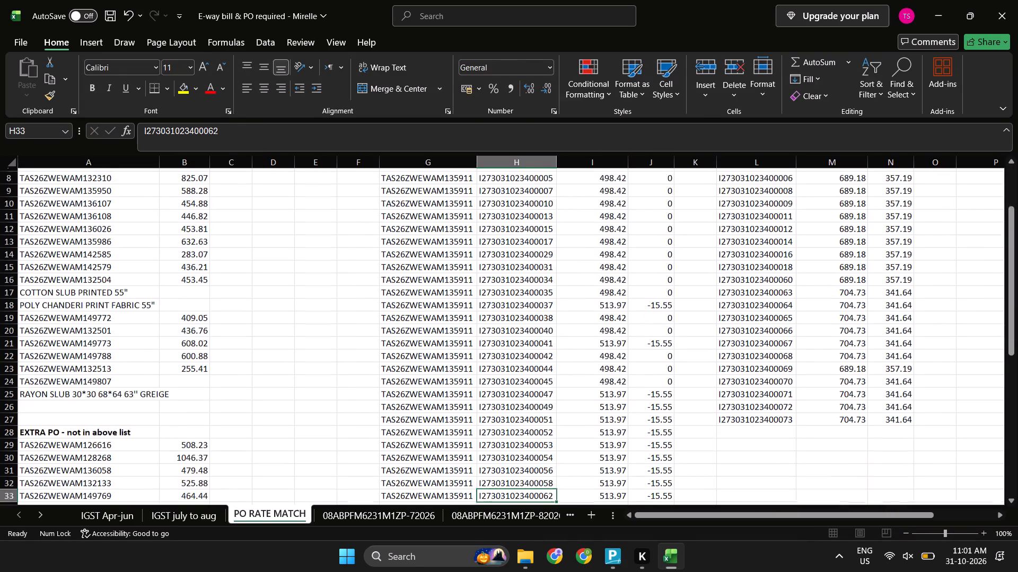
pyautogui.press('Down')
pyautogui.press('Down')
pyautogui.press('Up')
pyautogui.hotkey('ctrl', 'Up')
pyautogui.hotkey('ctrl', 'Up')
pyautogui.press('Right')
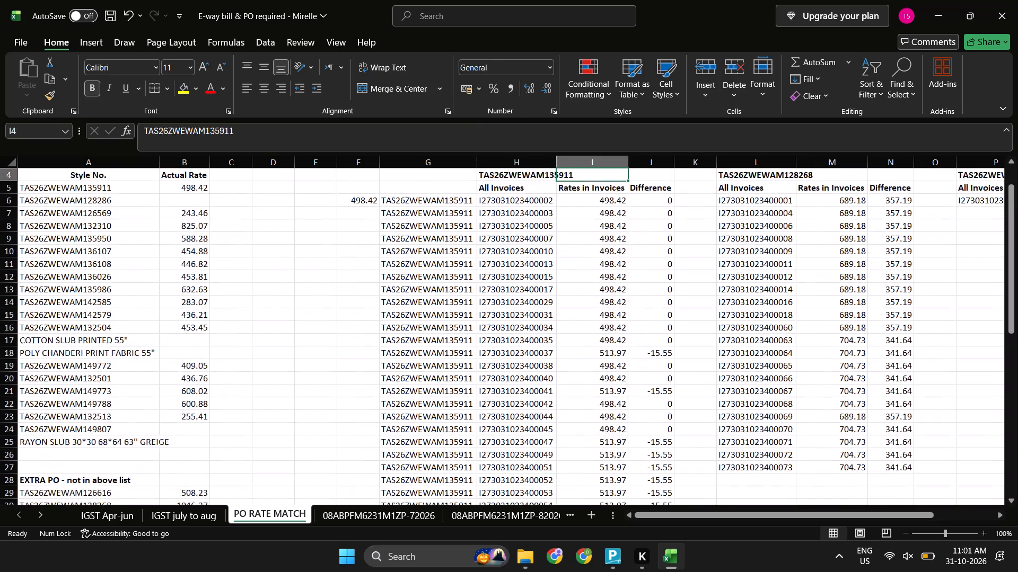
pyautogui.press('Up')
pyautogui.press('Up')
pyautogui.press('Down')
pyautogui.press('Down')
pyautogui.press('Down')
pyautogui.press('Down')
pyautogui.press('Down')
# Copy the second block's invoice rates from M6:M27 into column I starting at I35, beside the TAS26ZWEWAM128268 invoices.
pyautogui.press('Right')
pyautogui.press('Right')
pyautogui.press('Right')
pyautogui.press('Up')
pyautogui.press('Right')
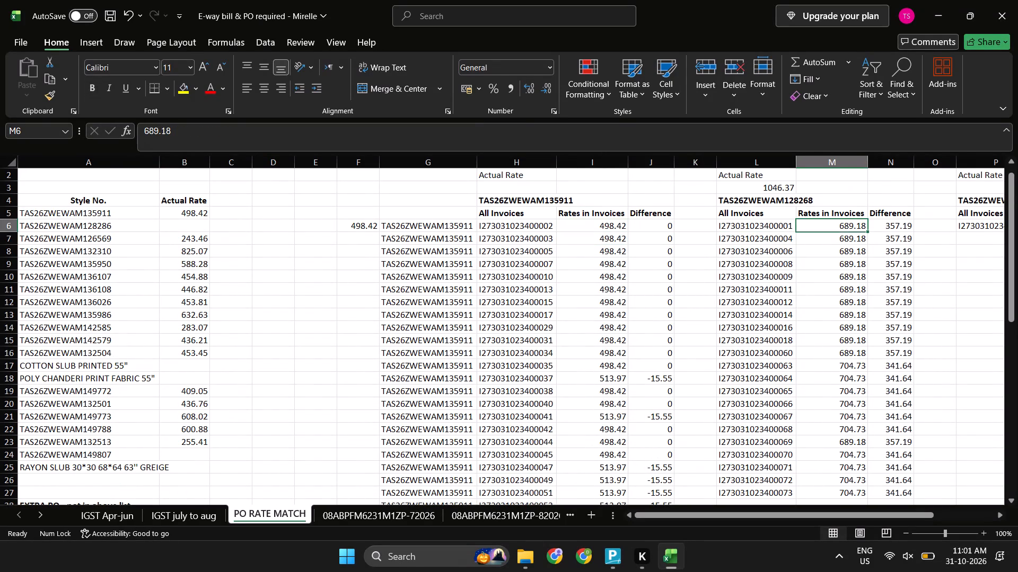
pyautogui.hotkey('ctrl', 'shift', 'Down')
pyautogui.hotkey('ctrl', 'c')
pyautogui.press('Left')
pyautogui.press('Left')
pyautogui.press('Left')
pyautogui.press('Left')
pyautogui.press('Left')
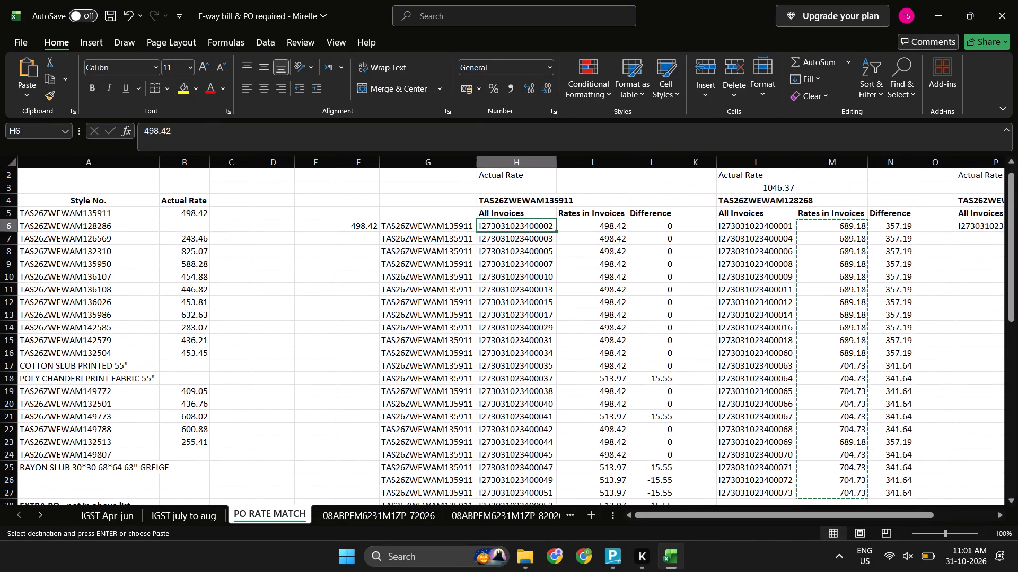
pyautogui.press('Right')
pyautogui.hotkey('ctrl', 'Down')
pyautogui.press('Down')
pyautogui.press('Down')
pyautogui.press('Return')
pyautogui.press('Down')
pyautogui.hotkey('ctrl', 'Down')
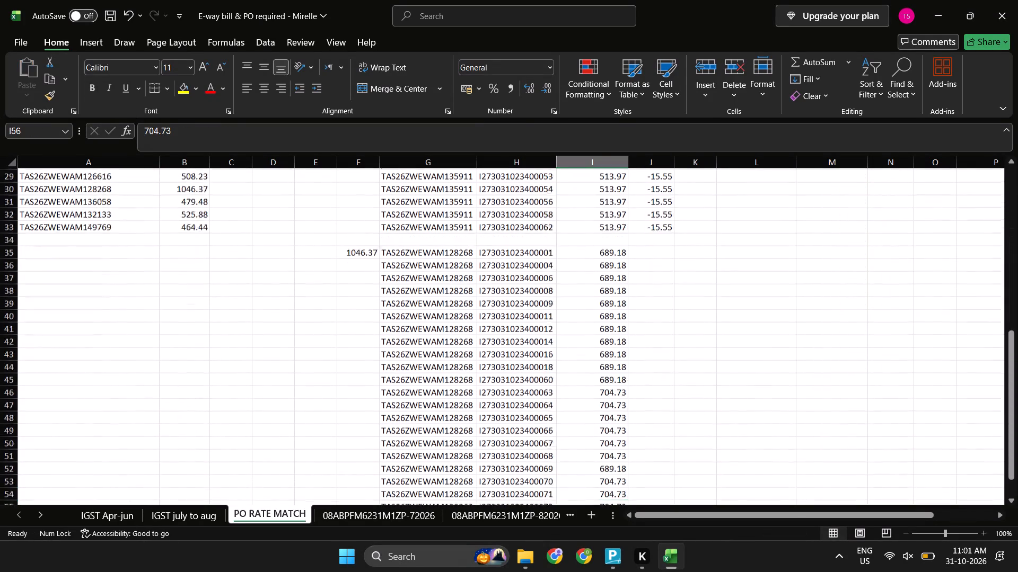
# Examine how the Difference formulas in N6, J6 and J33 reference the actual rate and the invoice rates.
pyautogui.hotkey('ctrl', 'Up')
pyautogui.hotkey('ctrl', 'Up')
pyautogui.hotkey('ctrl', 'Up')
pyautogui.hotkey('ctrl', 'Up')
pyautogui.press('Right')
pyautogui.press('Down')
pyautogui.press('Down')
pyautogui.press('Down')
pyautogui.press('Right')
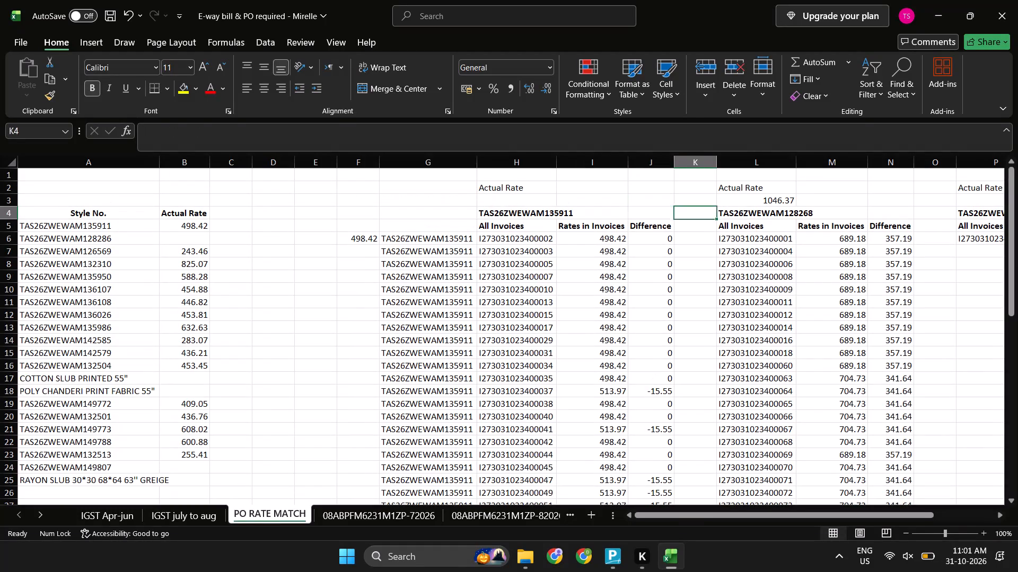
pyautogui.press('Down')
pyautogui.press('Right')
pyautogui.press('Right')
pyautogui.press('Right')
pyautogui.press('Down')
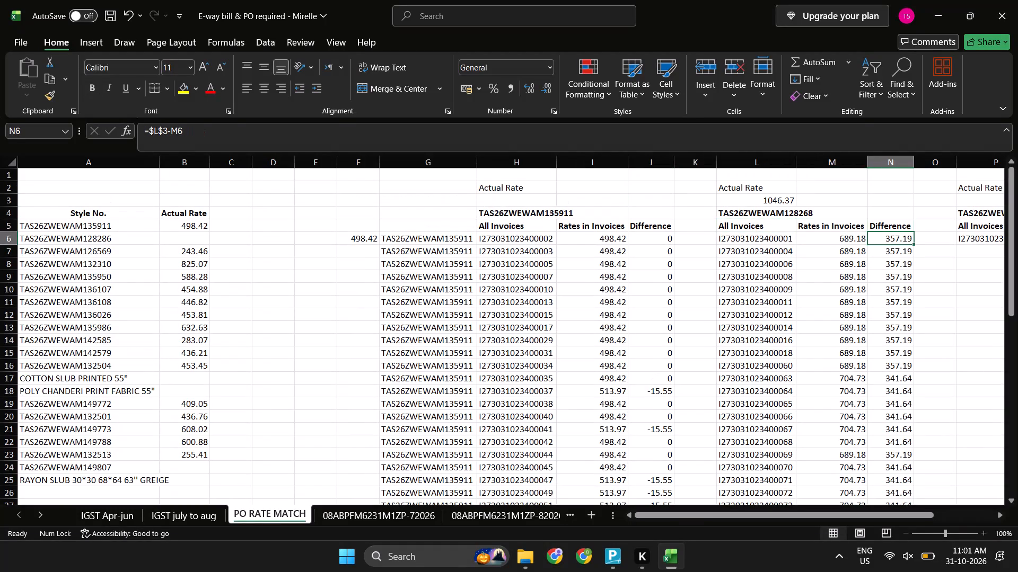
pyautogui.press('Left')
pyautogui.press('Right')
pyautogui.press('F2')
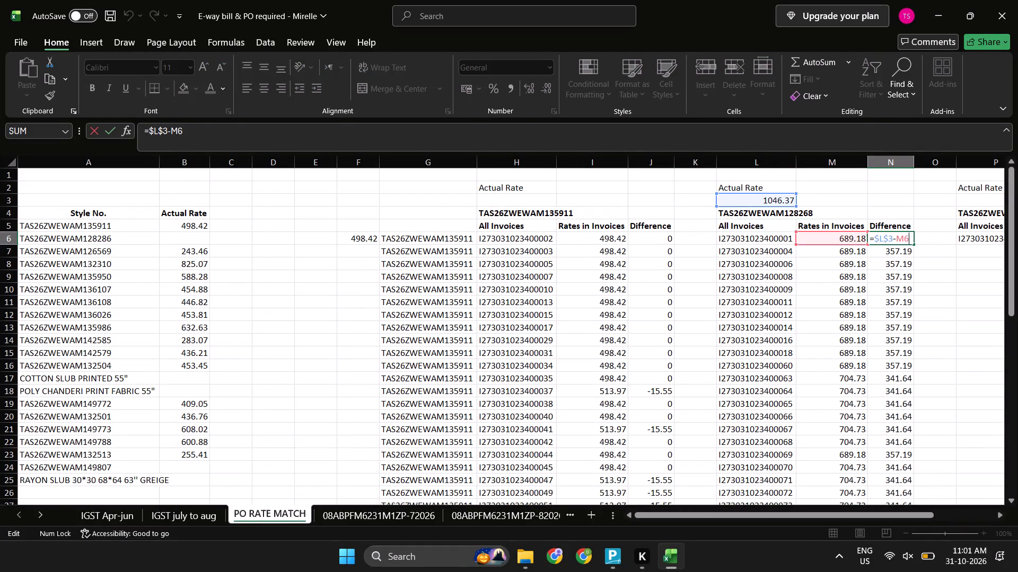
pyautogui.press('Escape')
pyautogui.press('Left')
pyautogui.press('Left')
pyautogui.press('Left')
pyautogui.press('Left')
pyautogui.press('F2')
pyautogui.press('Left')
pyautogui.press('Escape')
pyautogui.press('Left')
pyautogui.press('F2')
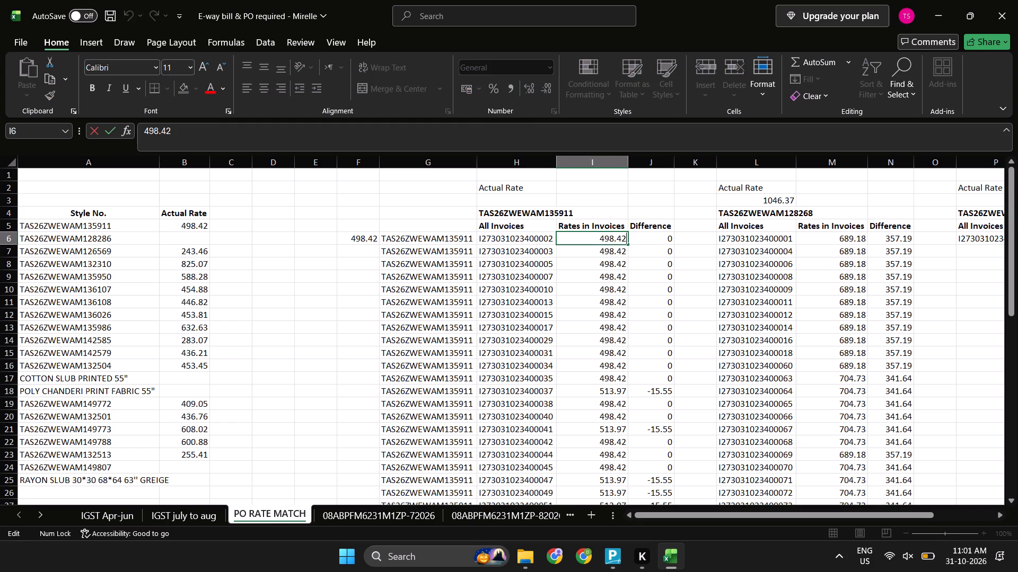
pyautogui.press('Escape')
pyautogui.press('Right')
pyautogui.press('F2')
pyautogui.press('Left')
pyautogui.press('Escape')
pyautogui.press('F2')
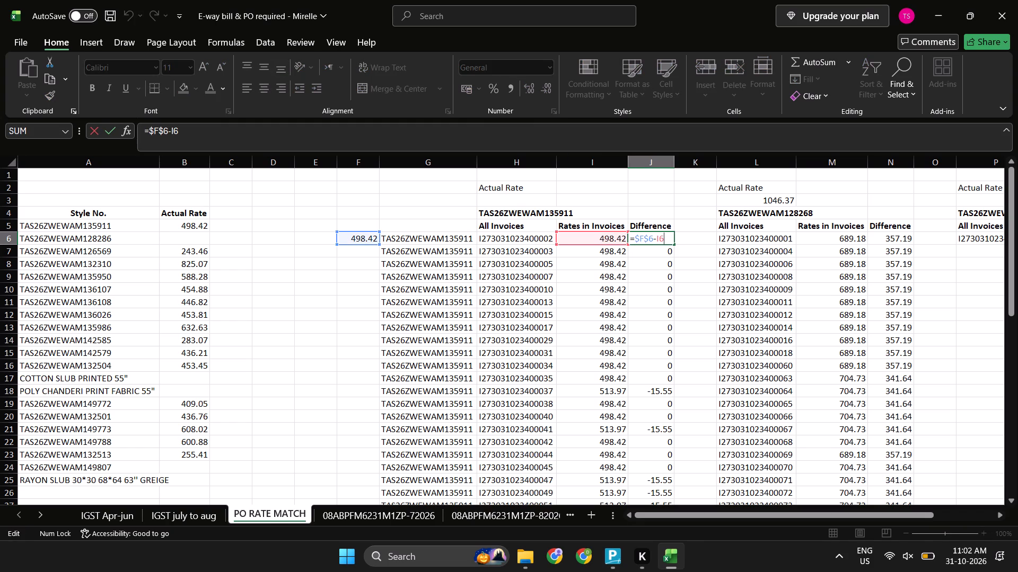
pyautogui.press('Escape')
pyautogui.press('Down')
pyautogui.press('Left')
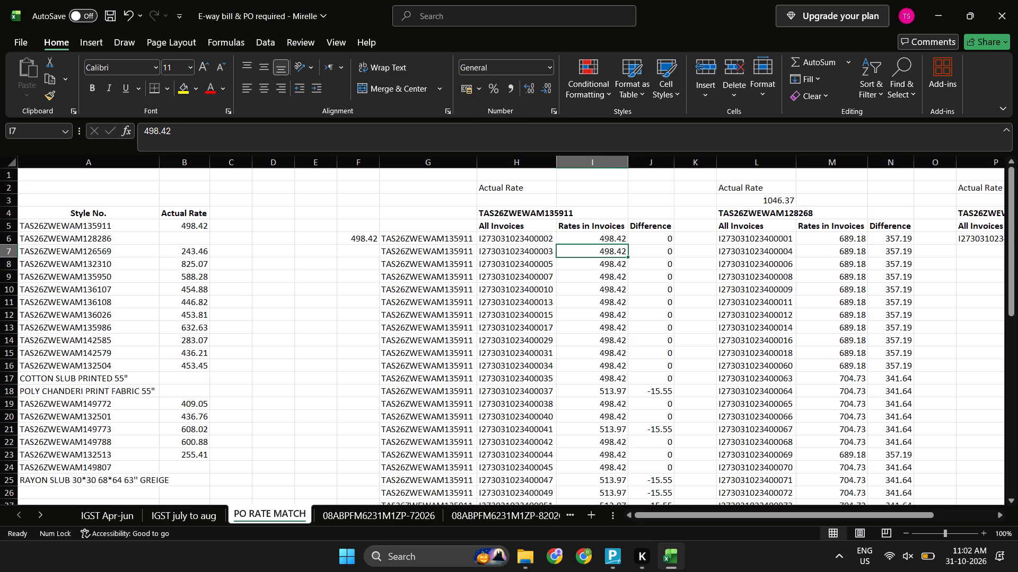
pyautogui.hotkey('ctrl', 'Down')
pyautogui.press('Down')
pyautogui.press('Down')
pyautogui.press('Right')
pyautogui.press('Up')
pyautogui.press('Up')
pyautogui.press('F2')
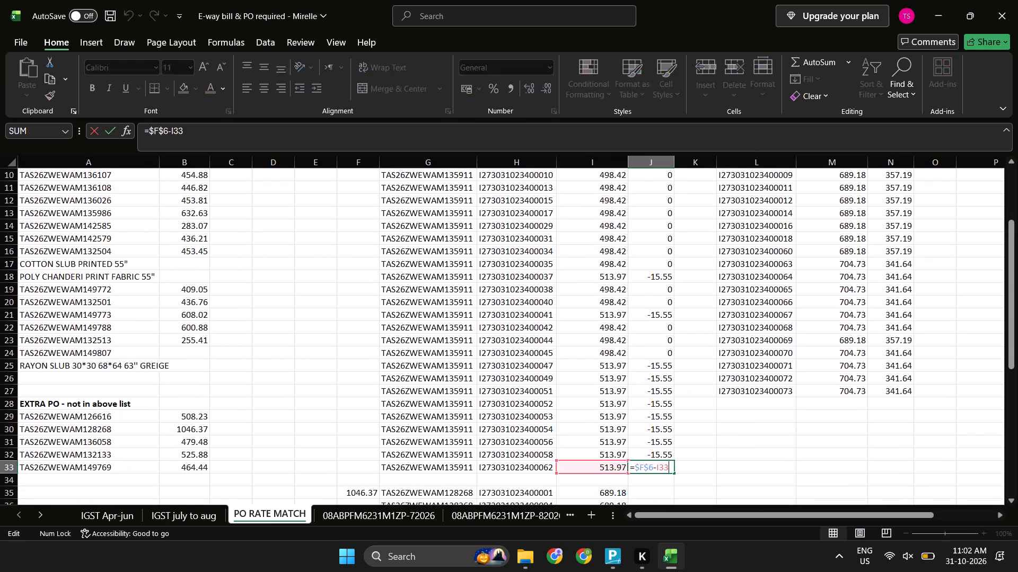
pyautogui.press('Escape')
# Enter the difference formula =$F$35-I35 in J35 for the first TAS26ZWEWAM128268 invoice.
pyautogui.press('Down')
pyautogui.press('Down')
pyautogui.press('=')
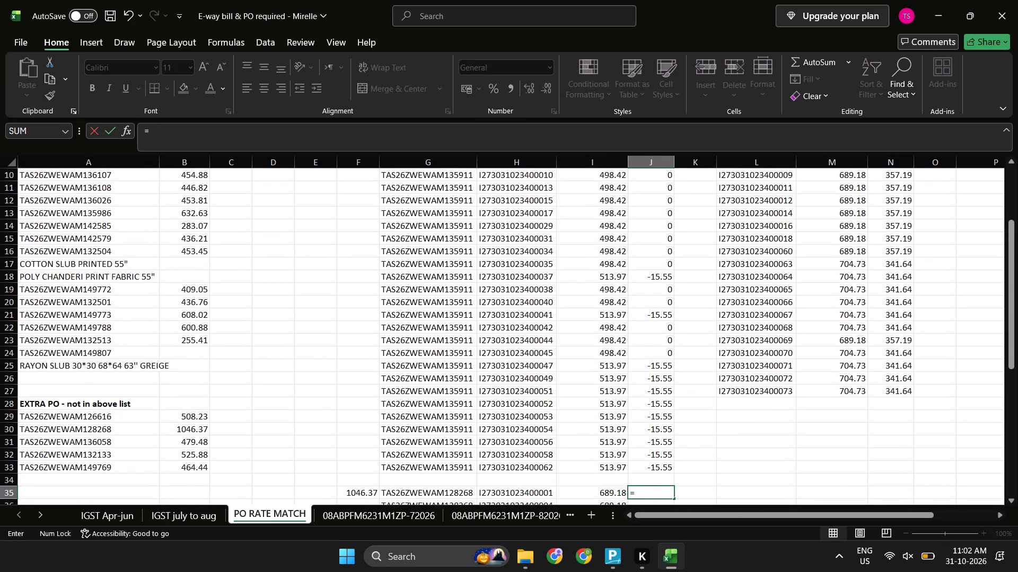
pyautogui.press('Left')
pyautogui.press('Left')
pyautogui.press('Left')
pyautogui.press('Left')
pyautogui.press('F4')
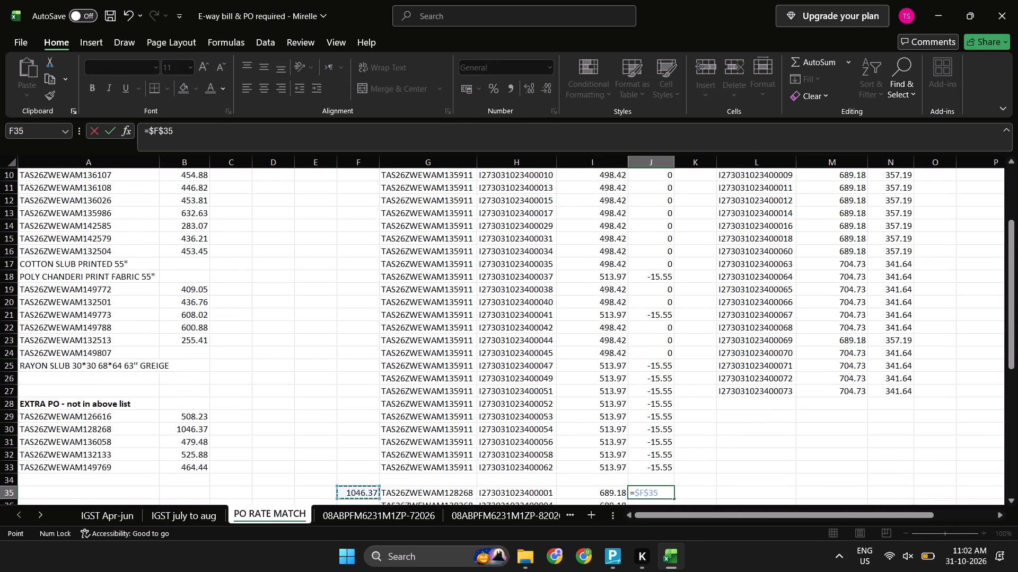
pyautogui.press('-')
pyautogui.press('Left')
pyautogui.press('Return')
# Fill the difference formula from J35 down to J56, the last TAS26ZWEWAM128268 invoice row.
pyautogui.press('Up')
pyautogui.press('Left')
pyautogui.hotkey('ctrl', 'Down')
pyautogui.press('Right')
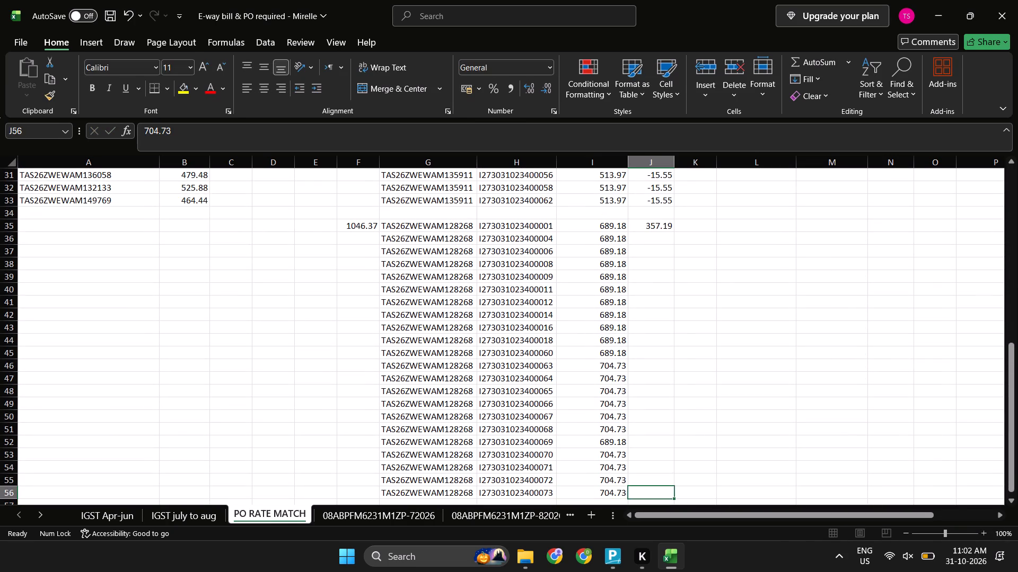
pyautogui.hotkey('ctrl', 'shift', 'Up')
pyautogui.hotkey('ctrl', 'd')
pyautogui.press('Up')
pyautogui.press('Down')
pyautogui.press('Down')
pyautogui.press('Down')
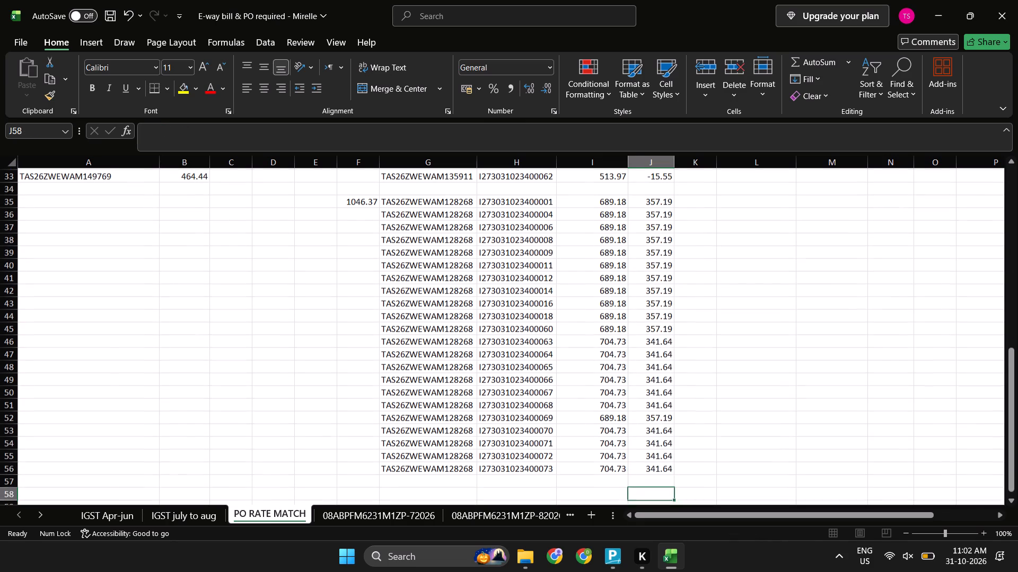
# Delete the four columns L to O that hold the original TAS26ZWEWAM128268 block and its spacer column.
pyautogui.press('Up')
pyautogui.hotkey('ctrl', 'Up')
pyautogui.hotkey('ctrl', 'Up')
pyautogui.hotkey('ctrl', 'Up')
pyautogui.hotkey('ctrl', 'Up')
pyautogui.press('Right')
pyautogui.press('Up')
pyautogui.press('Right')
pyautogui.press('Up')
pyautogui.press('Up')
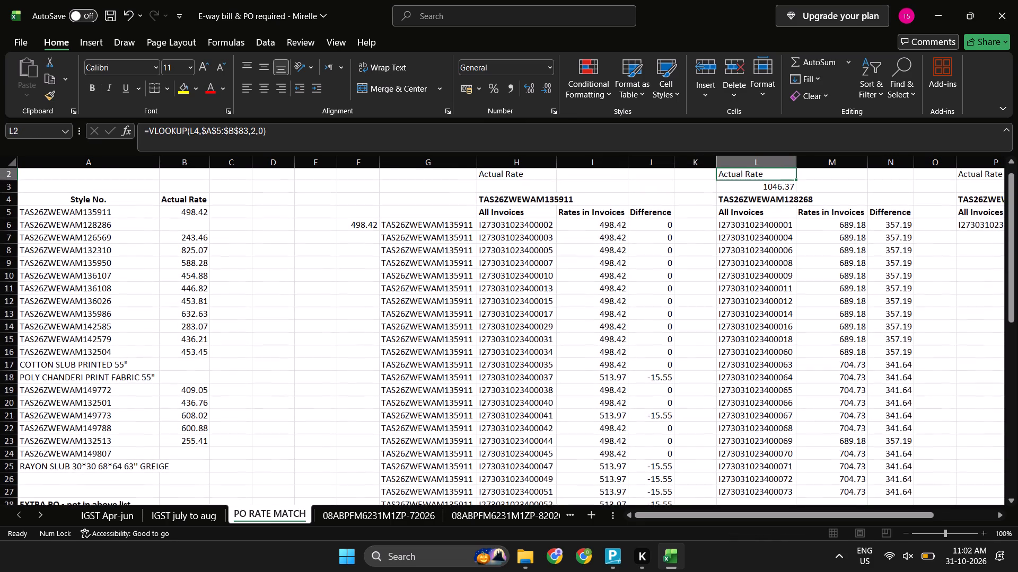
pyautogui.press('Up')
pyautogui.hotkey('shift', 'Down')
pyautogui.hotkey('shift', 'Down')
pyautogui.hotkey('shift', 'Down')
pyautogui.hotkey('shift', 'Down')
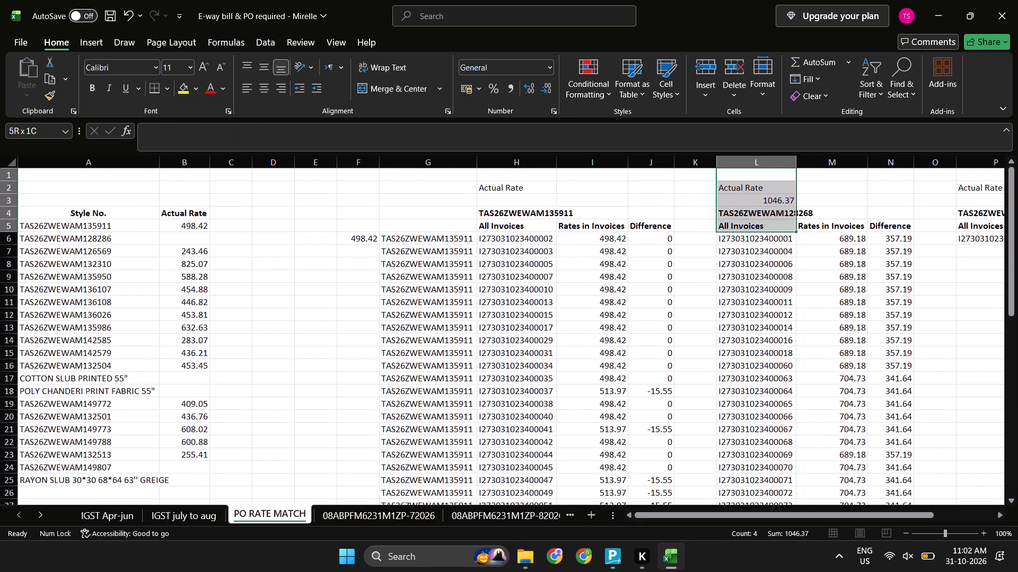
pyautogui.hotkey('ctrl', 'space')
pyautogui.hotkey('ctrl', '-')
pyautogui.hotkey('ctrl', '-')
pyautogui.hotkey('ctrl', '-')
pyautogui.hotkey('ctrl', '-')
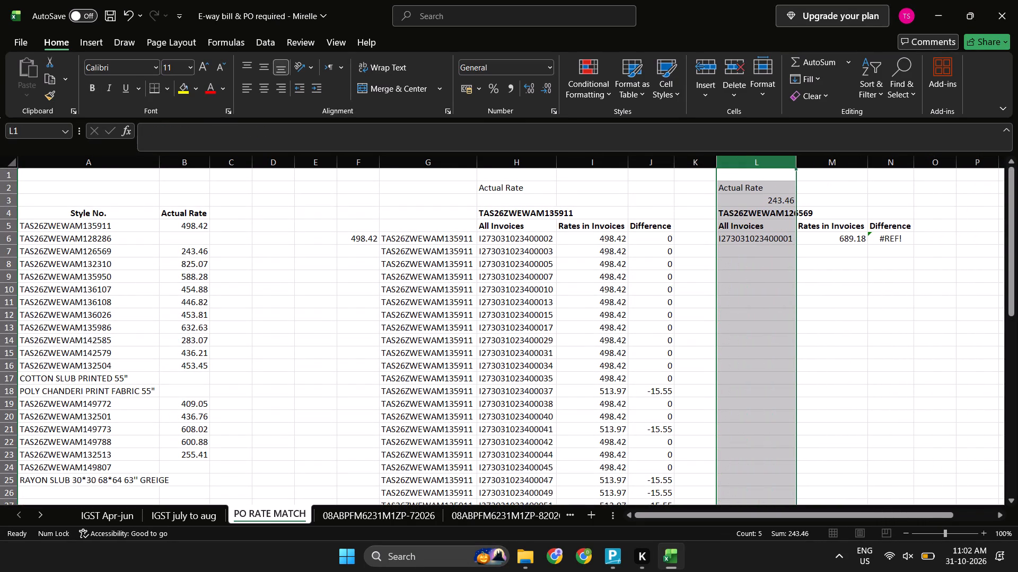
pyautogui.hotkey('ctrl', '-')
pyautogui.hotkey('ctrl', '-')
pyautogui.hotkey('ctrl', '-')
pyautogui.hotkey('ctrl', '-')
pyautogui.press('Left')
pyautogui.press('Up')
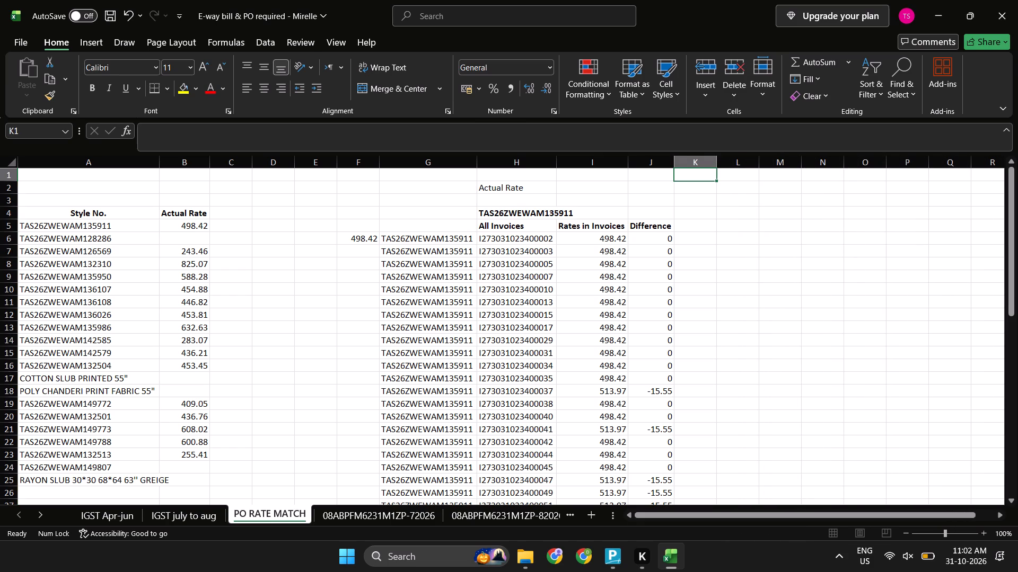
# Clear the leftover Actual Rate label in H2 by filling down the empty cell above it.
pyautogui.press('Left')
pyautogui.press('Down')
pyautogui.press('Left')
pyautogui.press('Left')
pyautogui.hotkey('ctrl', 'd')
# Clear the TAS26ZWEWAM135911 heading above the invoice list in H4:I4.
pyautogui.press('Down')
pyautogui.press('Left')
pyautogui.press('Down')
pyautogui.press('Right')
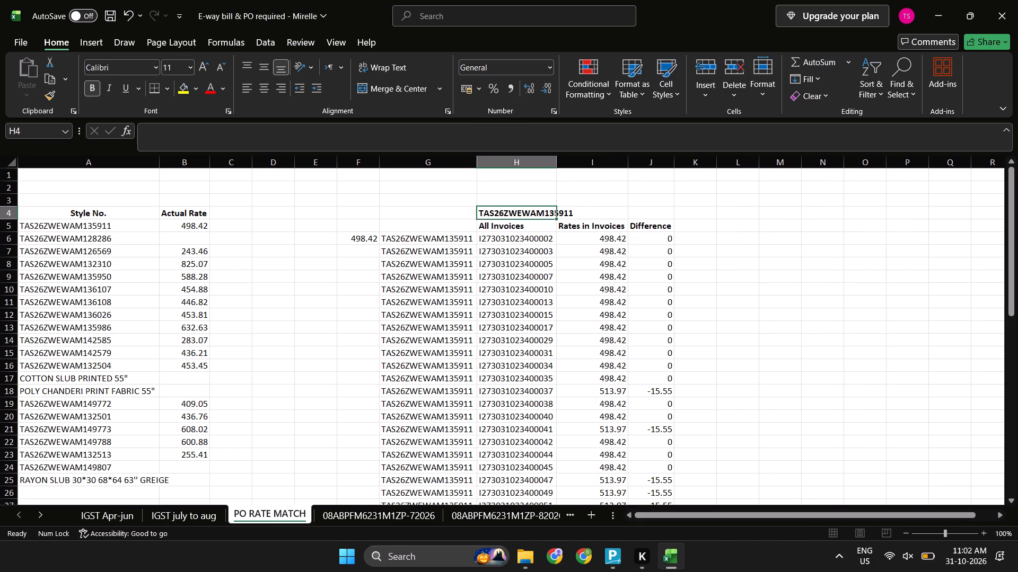
pyautogui.press('Down')
pyautogui.press('Up')
pyautogui.hotkey('shift', 'Right')
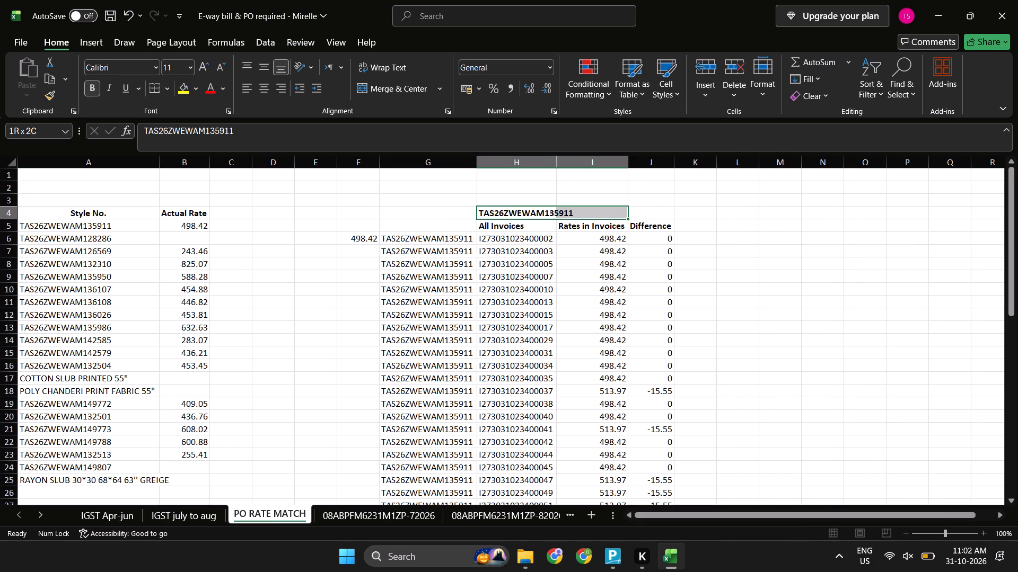
pyautogui.press('Delete')
# Enter the column heading STYLE NO. in G5, above the style numbers.
pyautogui.press('Left')
pyautogui.press('Down')
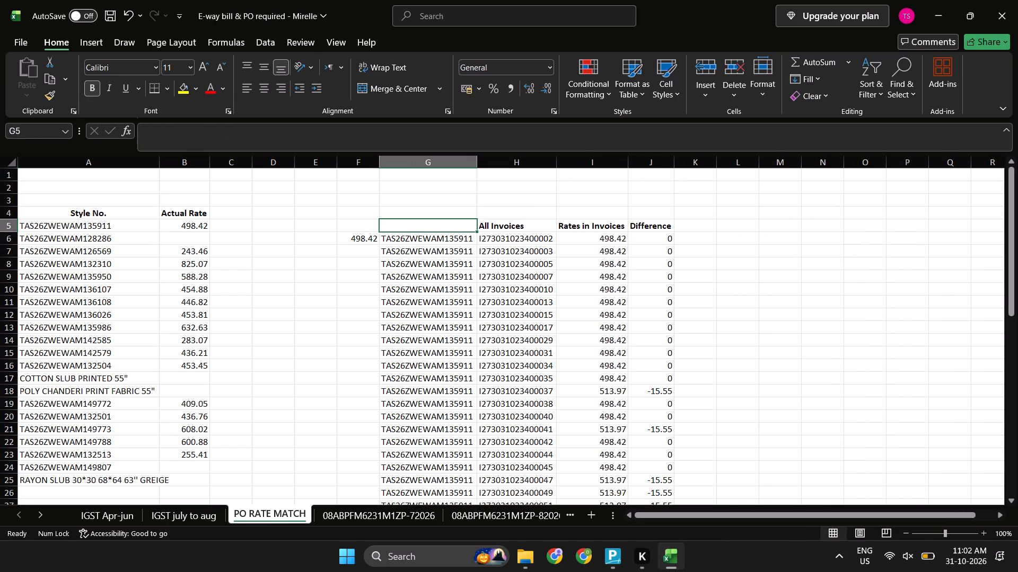
pyautogui.write('STYLE NO.')
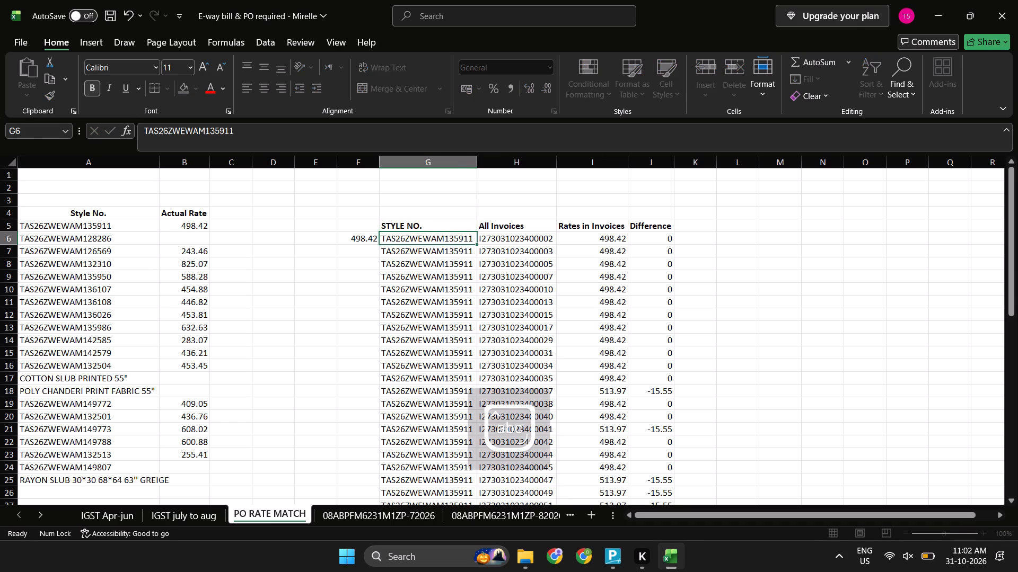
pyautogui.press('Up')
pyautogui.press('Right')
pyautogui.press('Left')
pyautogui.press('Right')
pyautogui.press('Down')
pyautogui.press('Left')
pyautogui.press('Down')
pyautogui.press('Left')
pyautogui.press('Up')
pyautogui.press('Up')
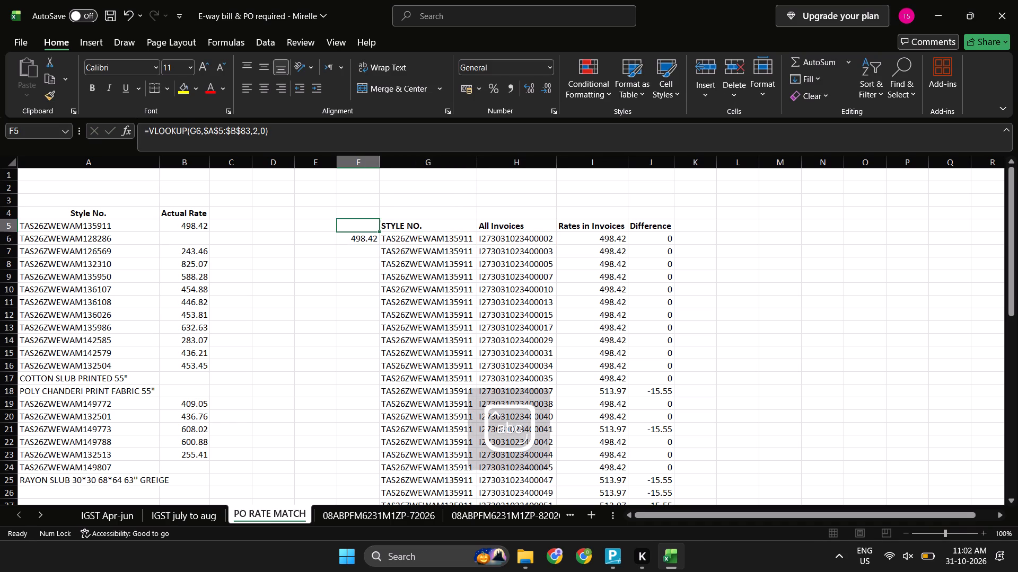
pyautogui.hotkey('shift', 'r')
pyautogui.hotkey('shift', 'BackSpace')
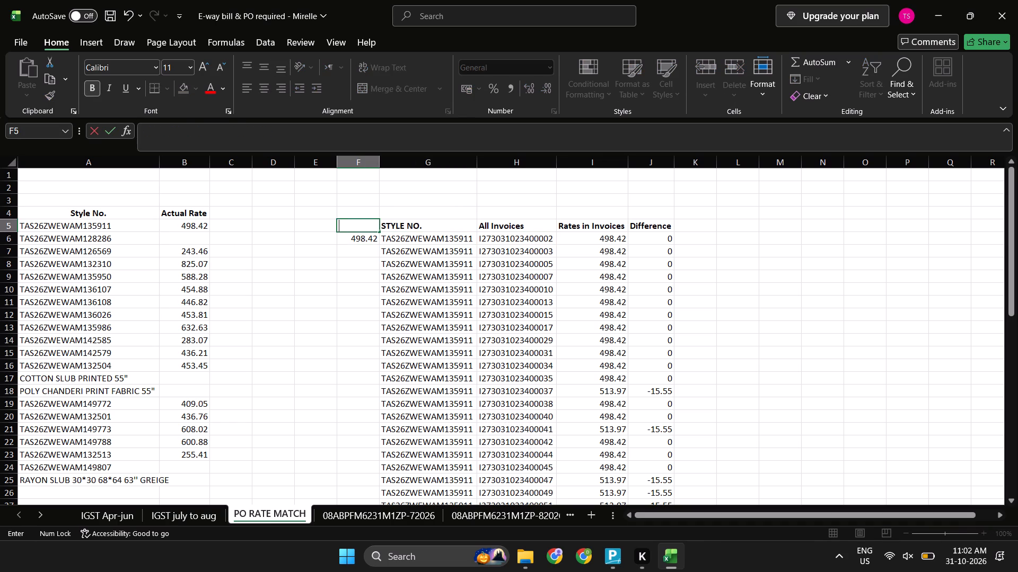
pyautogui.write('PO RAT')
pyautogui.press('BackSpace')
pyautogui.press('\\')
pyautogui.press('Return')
# Enter the column heading RATE in PO in F5, above the actual rates.
pyautogui.press('Up')
pyautogui.write('RATE in PO')
pyautogui.press('Return')
# AutoFit the width of column F to its RATE in PO heading.
pyautogui.press('Up')
pyautogui.press('Right')
pyautogui.press('Up')
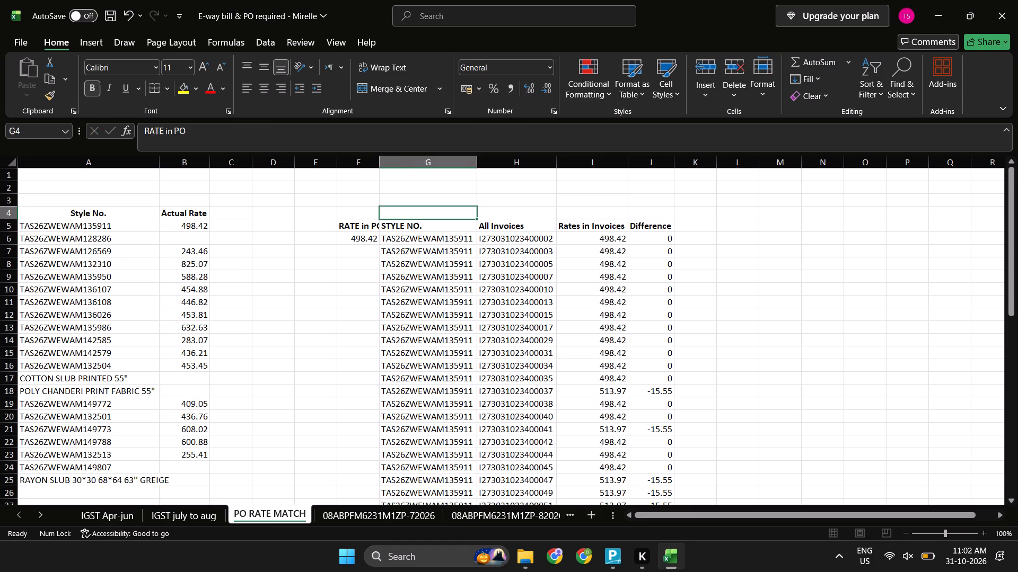
pyautogui.press('Right')
pyautogui.press('Down')
pyautogui.press('Left')
pyautogui.press('Down')
pyautogui.press('Left')
pyautogui.press('Left')
pyautogui.press('Up')
pyautogui.press('Up')
pyautogui.press('Right')
pyautogui.press('Down')
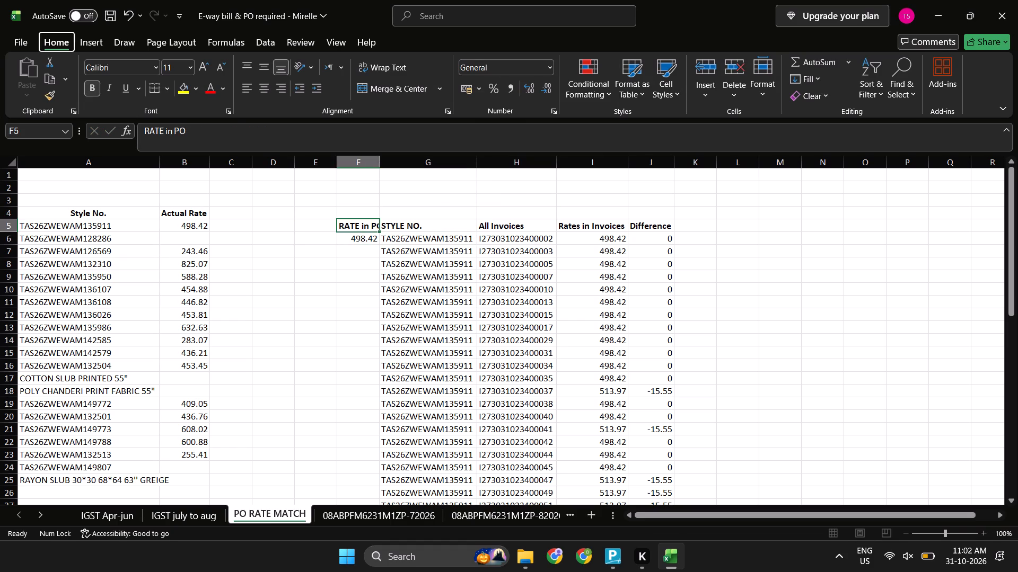
pyautogui.write('hoi')
pyautogui.press('Escape')
# Review the stacked list from its headings in row 5 through the TAS26ZWEWAM135911 and TAS26ZWEWAM128268 blocks.
pyautogui.press('Right')
pyautogui.press('Down')
pyautogui.press('Right')
pyautogui.press('Up')
pyautogui.press('Right')
pyautogui.press('Left')
pyautogui.press('Right')
pyautogui.press('Left')
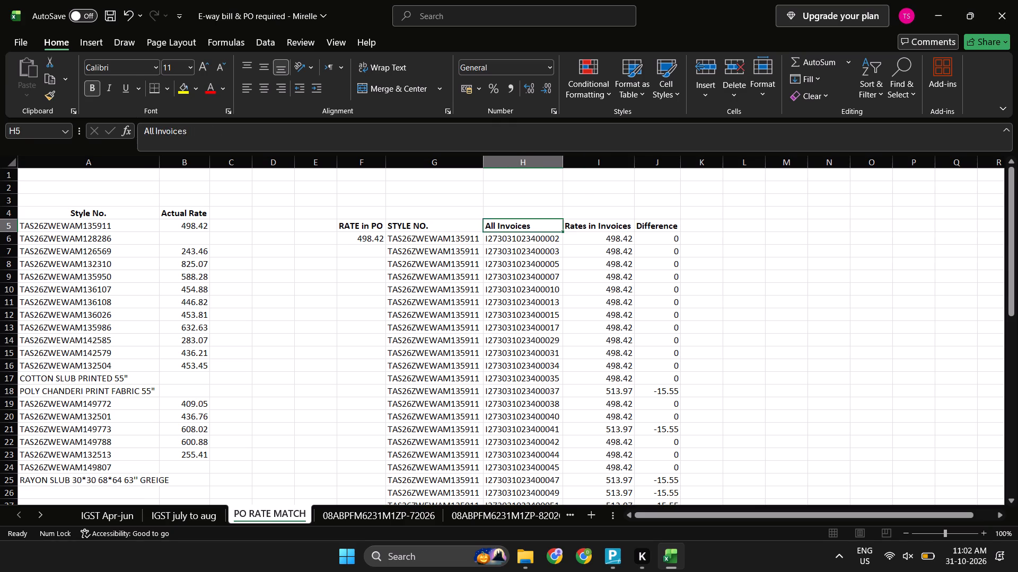
pyautogui.press('Down')
pyautogui.press('Left')
pyautogui.hotkey('ctrl', 'Down')
pyautogui.press('Down')
pyautogui.press('Down')
pyautogui.hotkey('ctrl', 'Up')
pyautogui.hotkey('ctrl', 'Up')
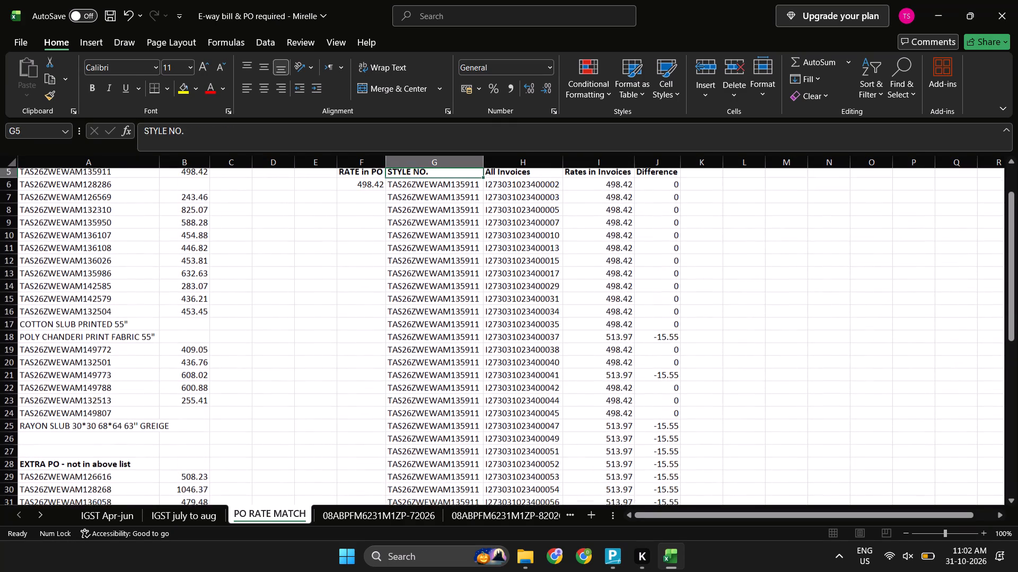
pyautogui.press('Right')
pyautogui.press('Up')
pyautogui.press('Right')
pyautogui.press('Up')
pyautogui.press('Down')
pyautogui.press('Left')
pyautogui.press('Left')
pyautogui.press('Left')
pyautogui.press('Down')
pyautogui.press('Down')
pyautogui.press('Right')
pyautogui.press('Down')
pyautogui.hotkey('ctrl', 'Down')
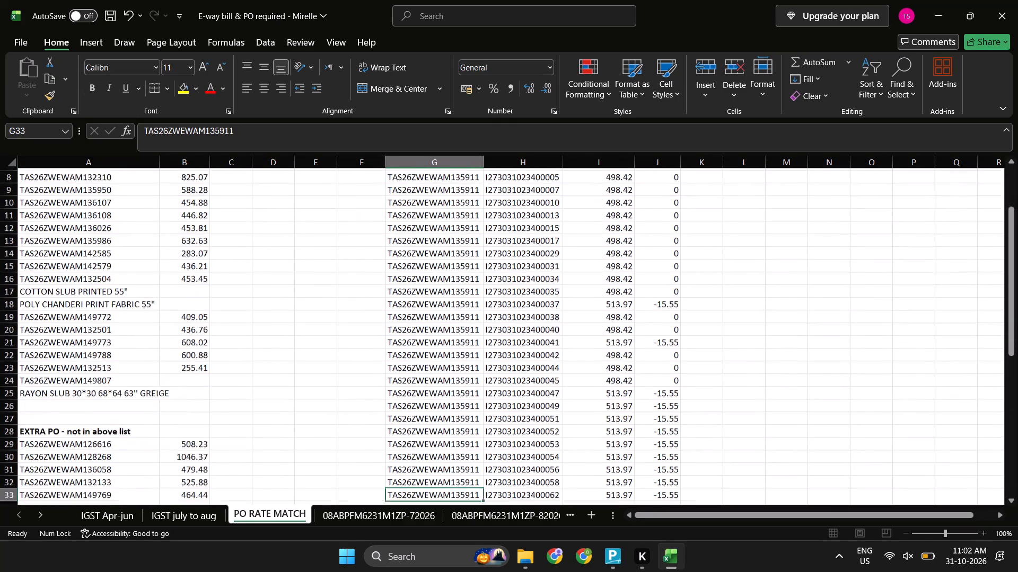
pyautogui.hotkey('ctrl', 'Down')
pyautogui.hotkey('ctrl', 'Down')
pyautogui.hotkey('ctrl', 'Down')
pyautogui.hotkey('ctrl', 'Up')
pyautogui.hotkey('ctrl', 'Up')
pyautogui.hotkey('ctrl', 'Up')
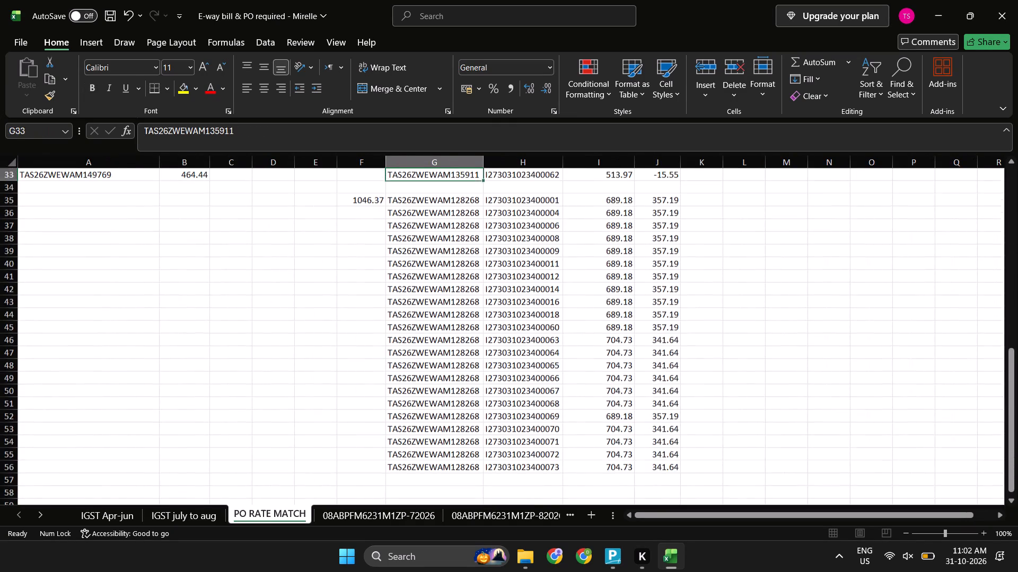
pyautogui.hotkey('ctrl', 'Up')
pyautogui.hotkey('ctrl', 'Up')
pyautogui.hotkey('ctrl', 'Down')
pyautogui.press('Down')
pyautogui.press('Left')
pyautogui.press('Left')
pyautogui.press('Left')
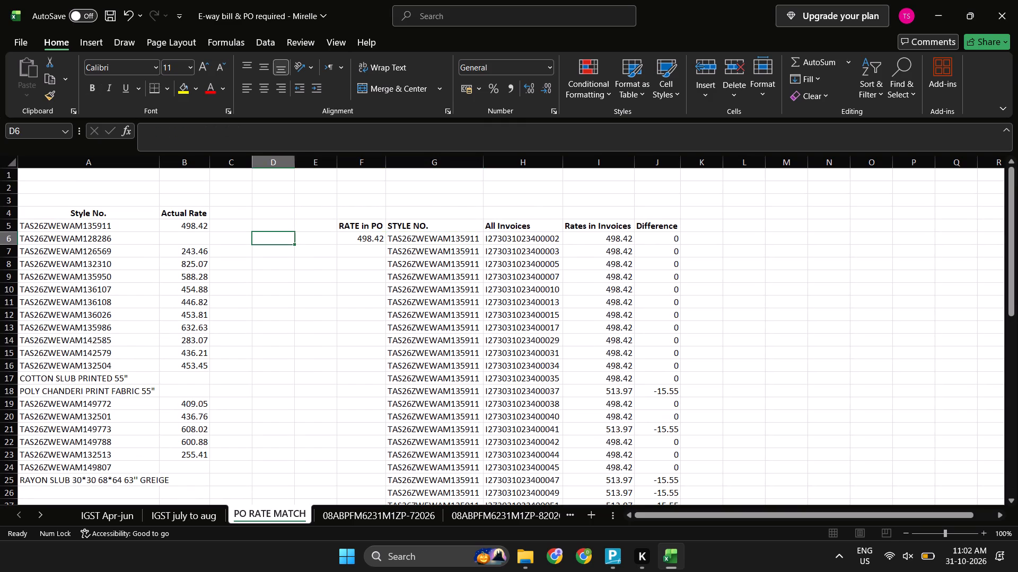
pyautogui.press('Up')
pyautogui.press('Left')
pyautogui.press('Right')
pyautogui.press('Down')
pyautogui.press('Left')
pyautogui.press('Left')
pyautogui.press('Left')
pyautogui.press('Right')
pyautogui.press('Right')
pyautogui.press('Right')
# Search the sheet for the style number TAS26ZWEWAM128268 from G35, stepping through its matches to its entry in the rate table.
pyautogui.press('Right')
pyautogui.press('Right')
pyautogui.hotkey('ctrl', 'Down')
pyautogui.press('Right')
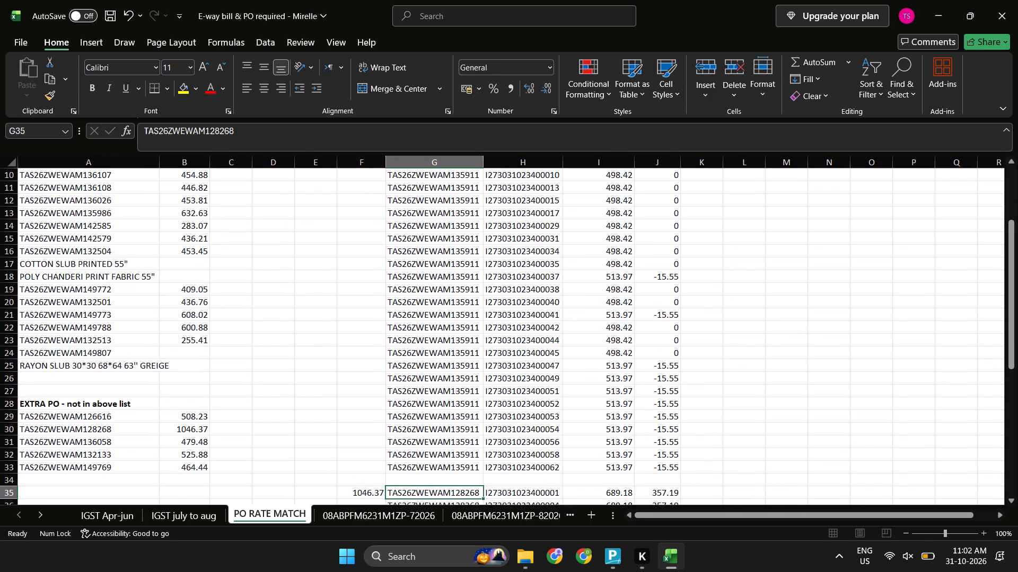
pyautogui.hotkey('ctrl', 'c')
pyautogui.hotkey('ctrl', 'f')
pyautogui.hotkey('ctrl', 'v')
pyautogui.press('Return')
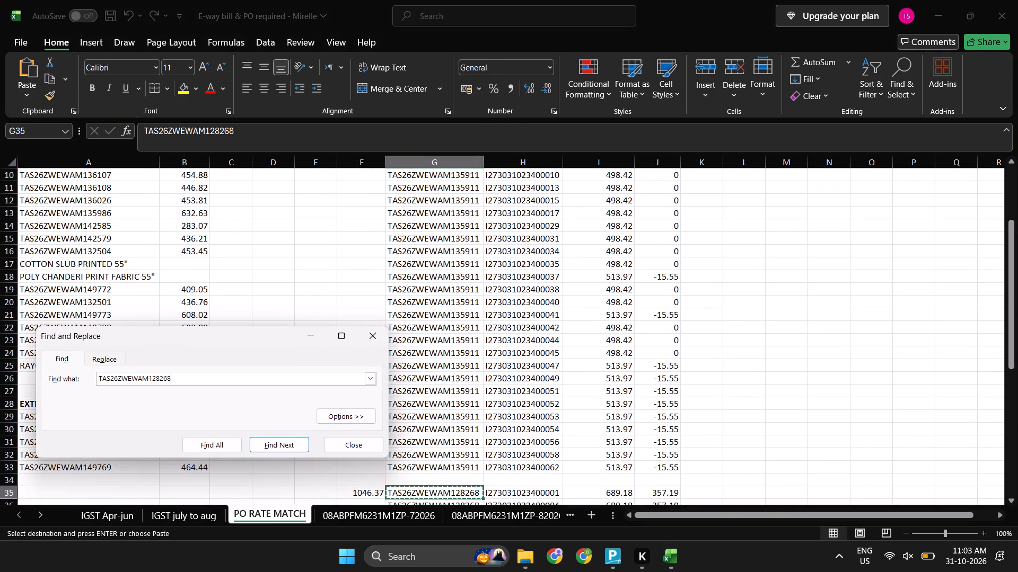
pyautogui.press('Return')
pyautogui.press('Return')
pyautogui.press('Return')
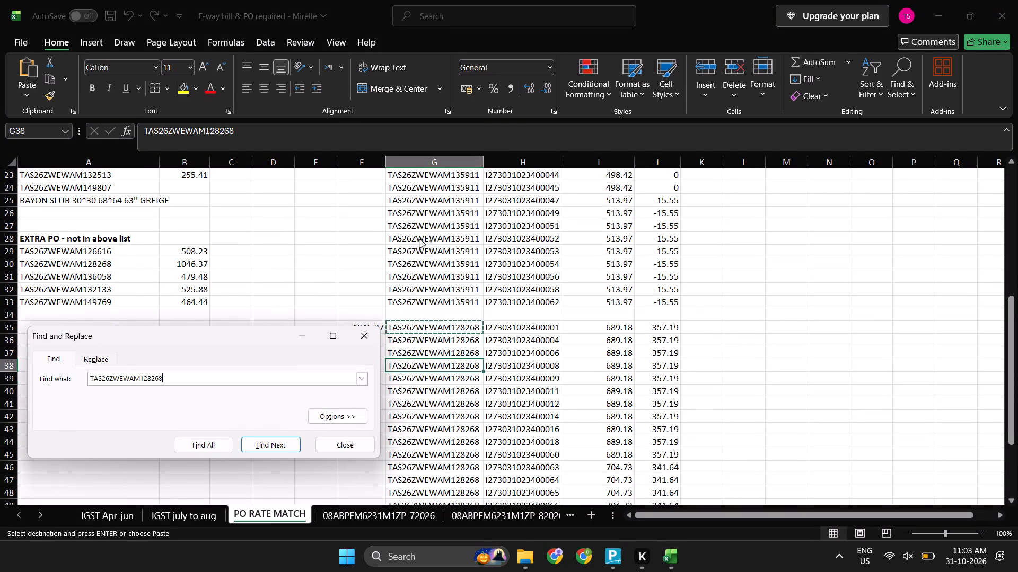
pyautogui.press('Return')
pyautogui.press('Return')
pyautogui.press('Return')
pyautogui.press('Return')
pyautogui.press('Return')
pyautogui.press('Return')
pyautogui.press('Return')
pyautogui.press('Return')
pyautogui.press('Return')
pyautogui.press('Return')
pyautogui.press('Return')
pyautogui.press('Return')
pyautogui.press('Return')
pyautogui.press('Return')
pyautogui.press('Return')
pyautogui.press('Return')
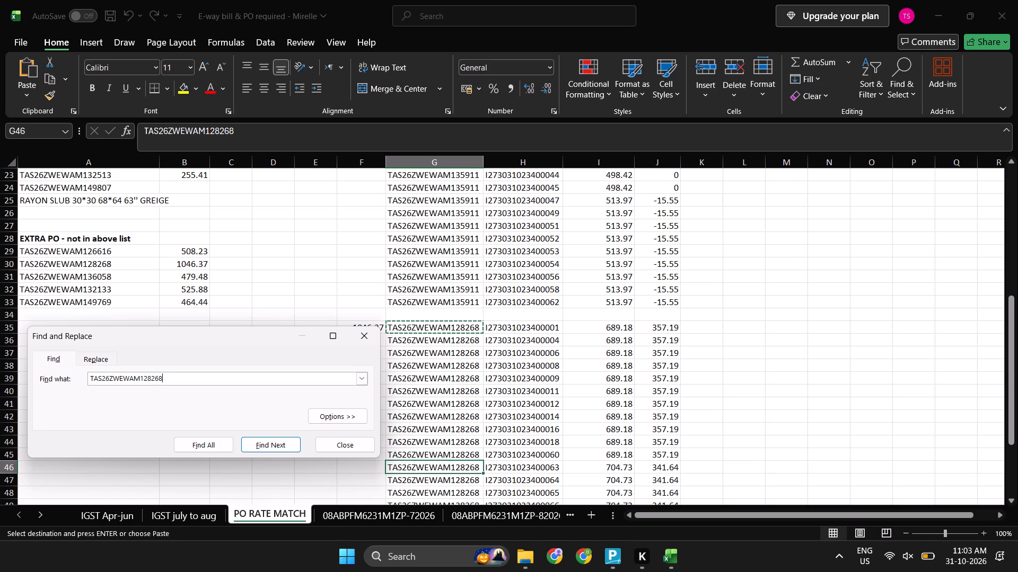
pyautogui.press('Return')
pyautogui.press('Return')
pyautogui.press('Return')
pyautogui.press('Return')
pyautogui.press('Return')
pyautogui.press('Return')
pyautogui.press('Return')
pyautogui.press('Return')
pyautogui.press('Return')
pyautogui.press('Return')
pyautogui.press('Return')
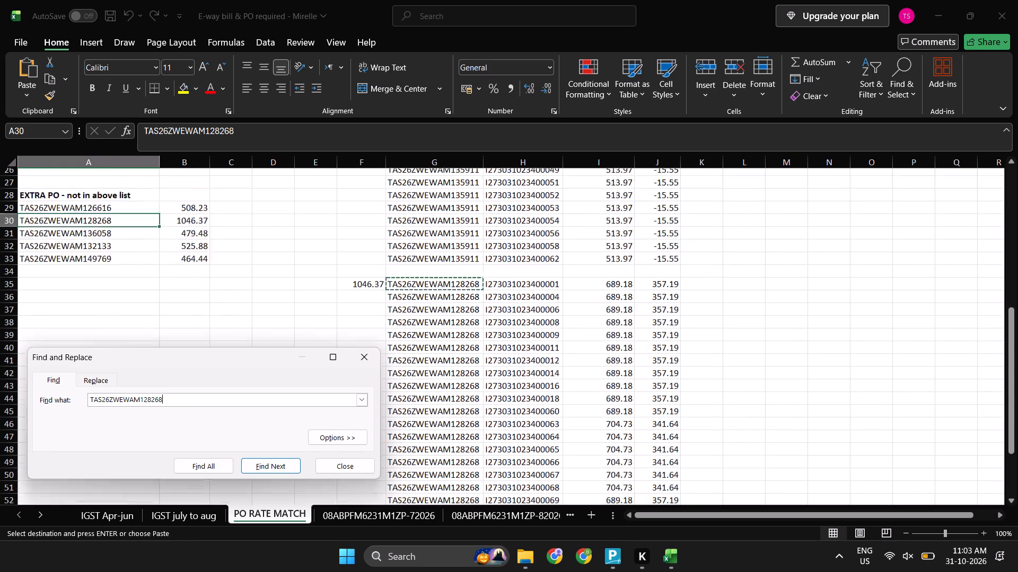
pyautogui.press('Escape')
pyautogui.press('Escape')
pyautogui.press('Escape')
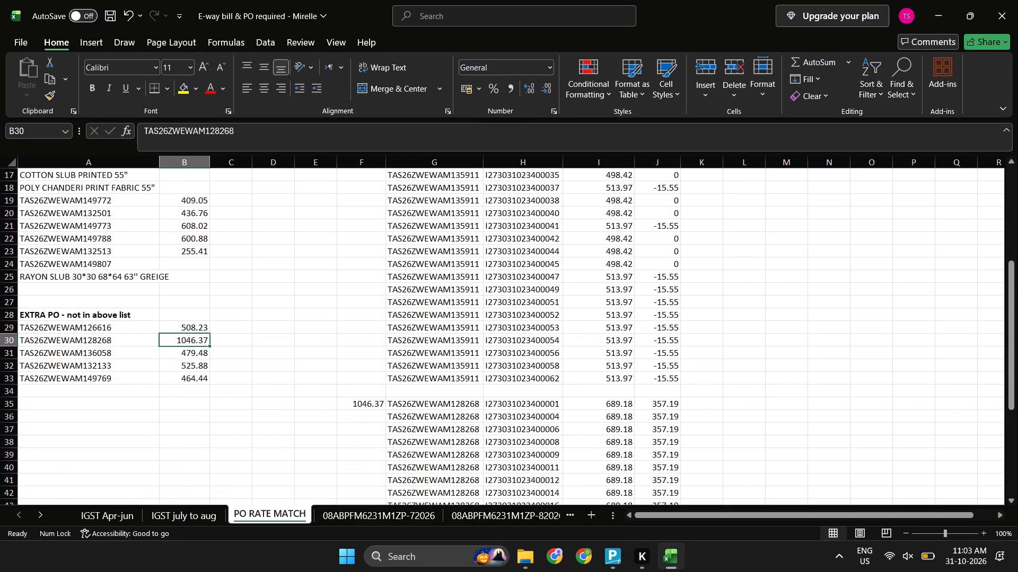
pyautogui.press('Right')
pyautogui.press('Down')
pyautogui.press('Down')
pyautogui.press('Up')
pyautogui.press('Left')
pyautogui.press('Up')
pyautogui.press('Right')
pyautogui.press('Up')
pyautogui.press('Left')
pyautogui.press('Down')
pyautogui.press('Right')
# Review the Style No. and Actual Rate table from the EXTRA PO entries up to its headings in row 4.
pyautogui.press('Up')
pyautogui.press('Left')
pyautogui.press('Right')
pyautogui.press('Up')
pyautogui.press('Right')
pyautogui.press('Up')
pyautogui.press('Up')
pyautogui.press('Left')
pyautogui.press('Up')
pyautogui.press('Left')
pyautogui.press('Up')
pyautogui.press('Up')
pyautogui.press('Up')
pyautogui.press('Up')
pyautogui.press('Up')
pyautogui.press('Up')
pyautogui.press('Up')
pyautogui.press('Up')
pyautogui.press('Up')
pyautogui.press('Up')
pyautogui.press('Up')
pyautogui.press('Up')
pyautogui.press('Up')
pyautogui.press('Up')
pyautogui.press('Up')
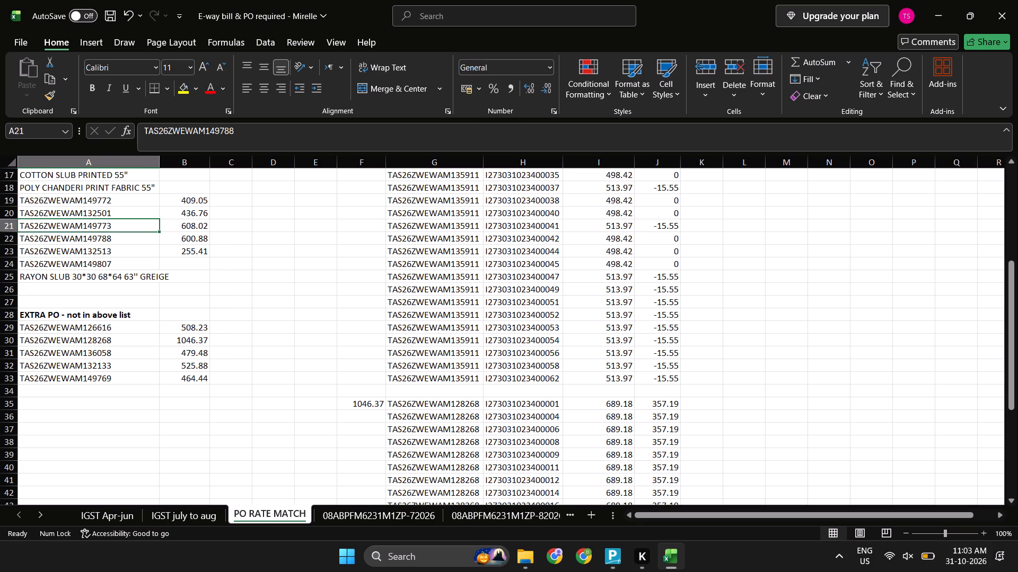
pyautogui.press('Up')
pyautogui.press('Up')
pyautogui.press('Up')
pyautogui.press('Up')
pyautogui.press('Up')
pyautogui.press('Up')
pyautogui.press('Up')
pyautogui.press('Up')
pyautogui.press('Up')
pyautogui.press('Up')
pyautogui.press('Up')
pyautogui.press('Up')
pyautogui.press('Up')
pyautogui.press('Up')
pyautogui.press('Up')
pyautogui.press('Up')
pyautogui.press('Up')
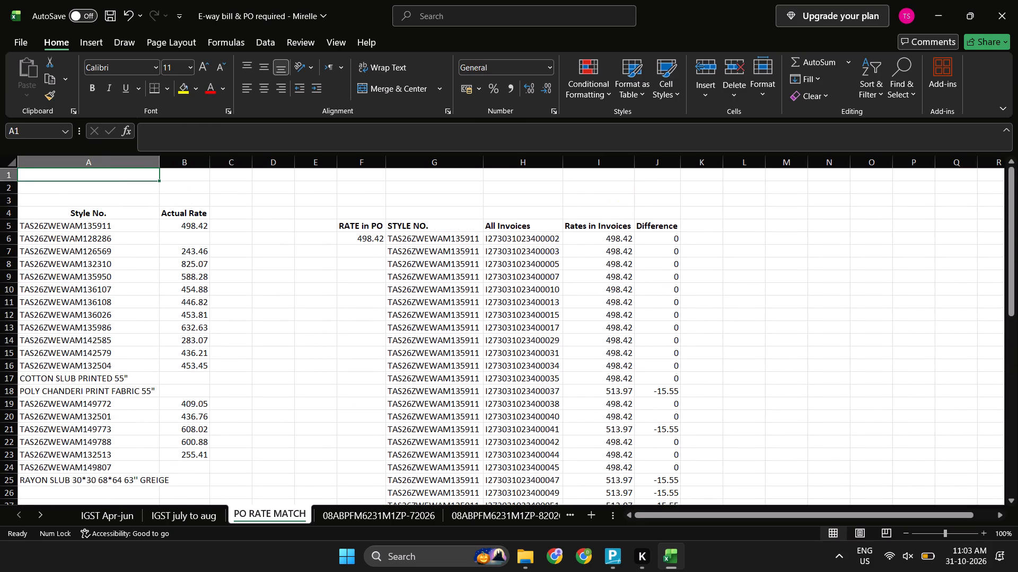
# Examine the headings and first TAS26ZWEWAM135911 rows of the invoice list, around the RATE in PO, STYLE NO. and All Invoices columns.
pyautogui.press('Right')
pyautogui.press('Down')
pyautogui.press('Right')
pyautogui.press('Down')
pyautogui.press('Right')
pyautogui.press('Right')
pyautogui.press('Down')
pyautogui.press('Down')
pyautogui.press('Right')
pyautogui.press('Down')
pyautogui.press('Right')
pyautogui.press('Down')
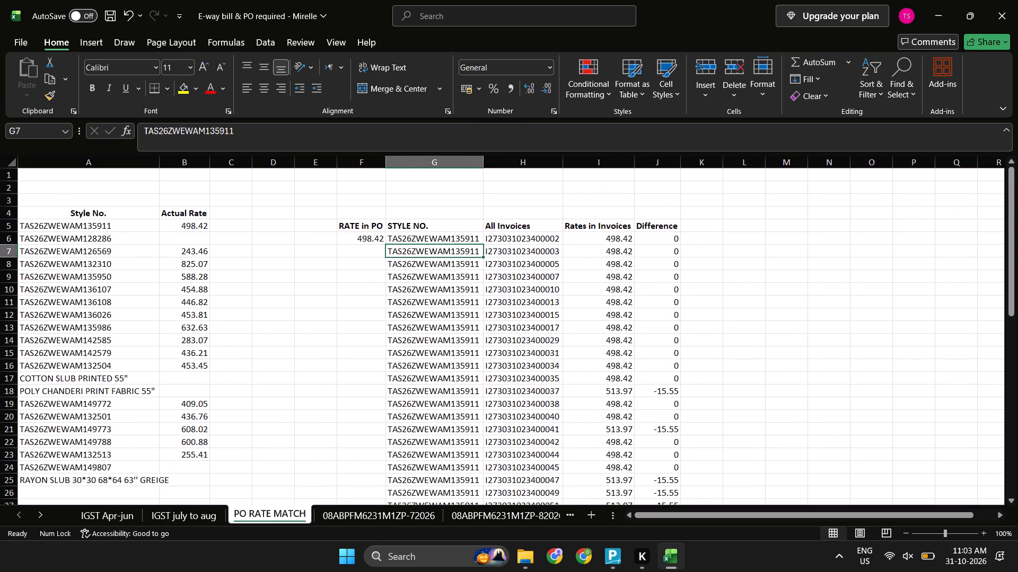
pyautogui.press('Right')
pyautogui.press('Left')
pyautogui.press('Up')
pyautogui.press('Right')
pyautogui.press('Down')
pyautogui.press('Left')
pyautogui.press('Right')
pyautogui.press('Up')
pyautogui.press('Left')
pyautogui.press('Right')
pyautogui.press('Left')
pyautogui.press('Left')
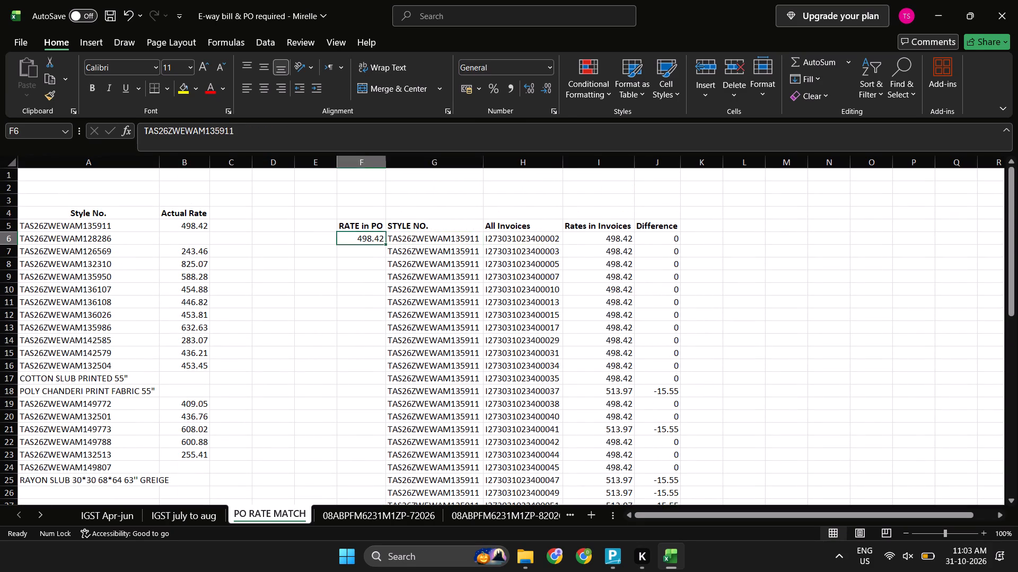
pyautogui.press('Right')
pyautogui.press('Left')
pyautogui.press('Right')
pyautogui.press('Left')
pyautogui.press('Right')
pyautogui.press('Left')
pyautogui.press('Left')
pyautogui.press('Up')
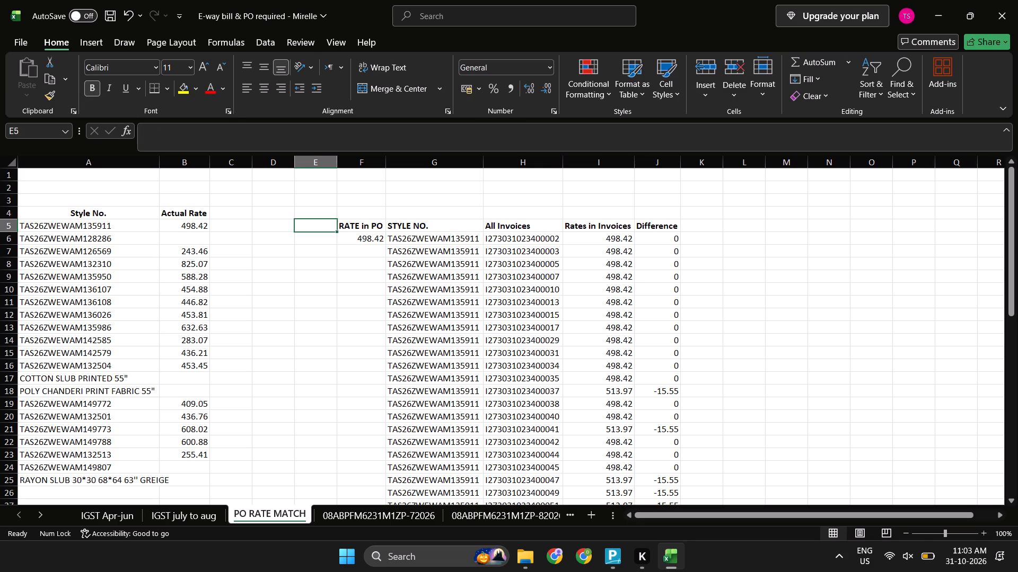
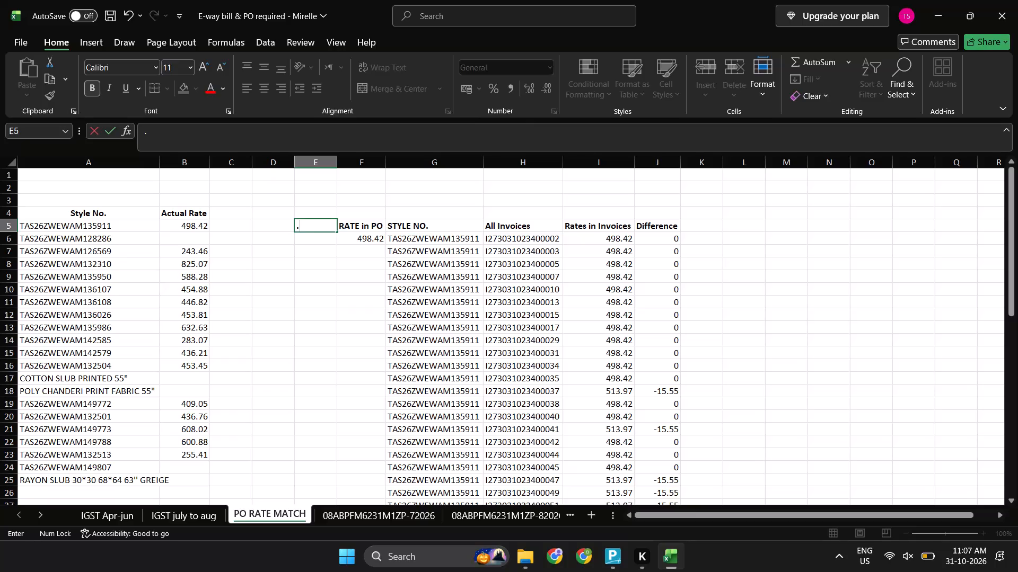
# Undo the stray full stop entered in E5 and delete the empty column E just before the RATE in PO column.
pyautogui.press('Return')
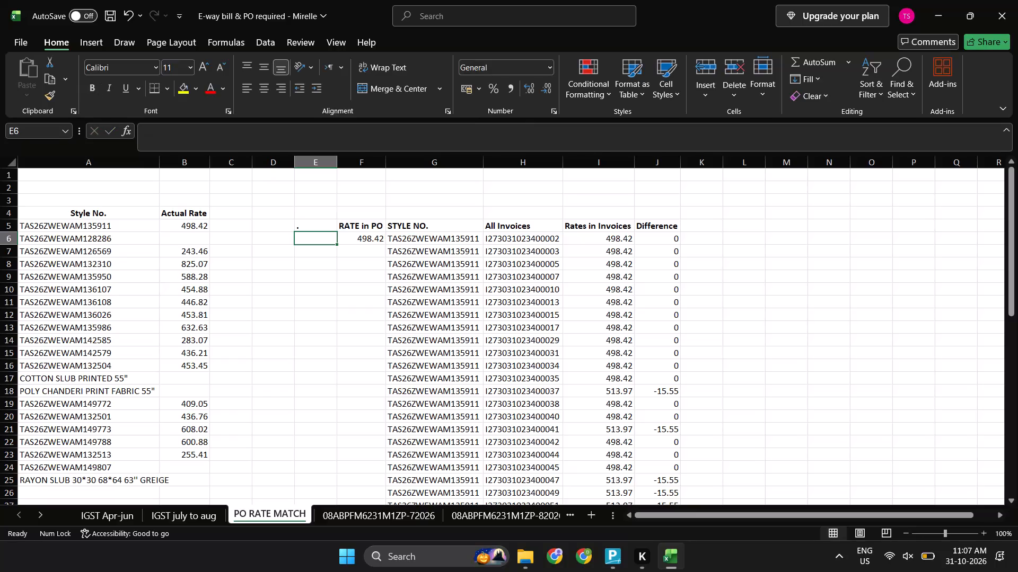
pyautogui.hotkey('ctrl', 'z')
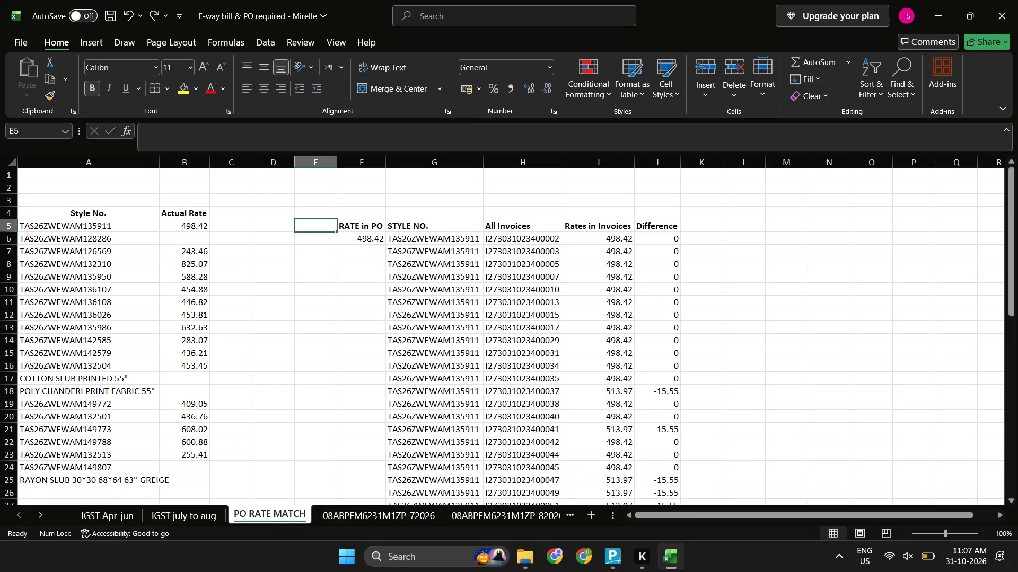
pyautogui.hotkey('ctrl', 'space')
pyautogui.hotkey('ctrl', '-')
pyautogui.press('Left')
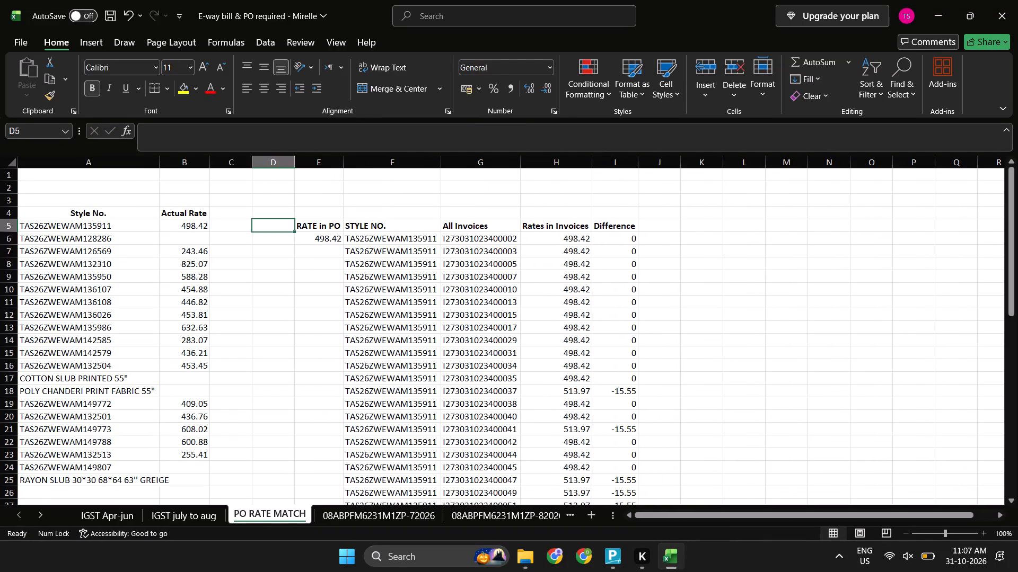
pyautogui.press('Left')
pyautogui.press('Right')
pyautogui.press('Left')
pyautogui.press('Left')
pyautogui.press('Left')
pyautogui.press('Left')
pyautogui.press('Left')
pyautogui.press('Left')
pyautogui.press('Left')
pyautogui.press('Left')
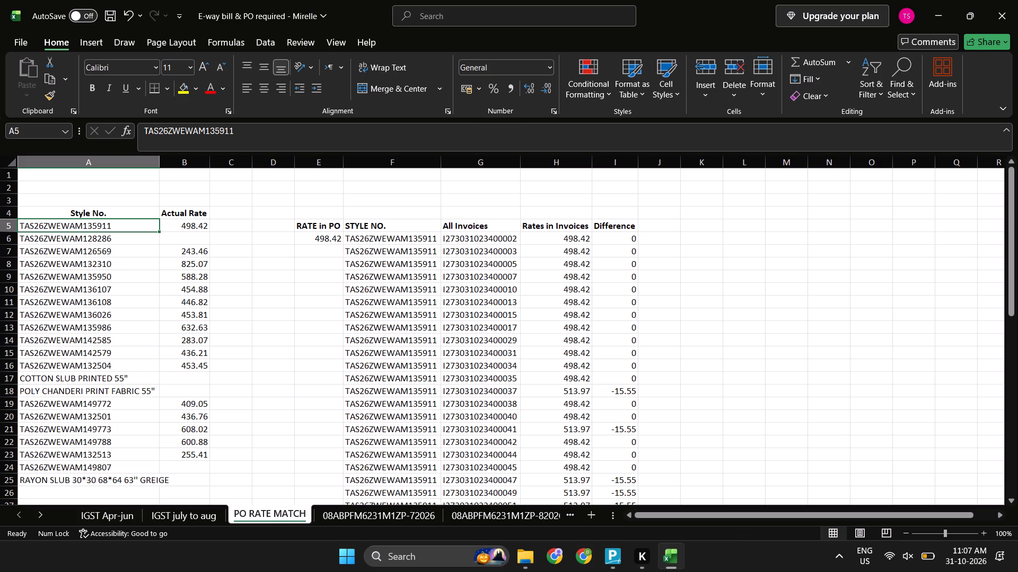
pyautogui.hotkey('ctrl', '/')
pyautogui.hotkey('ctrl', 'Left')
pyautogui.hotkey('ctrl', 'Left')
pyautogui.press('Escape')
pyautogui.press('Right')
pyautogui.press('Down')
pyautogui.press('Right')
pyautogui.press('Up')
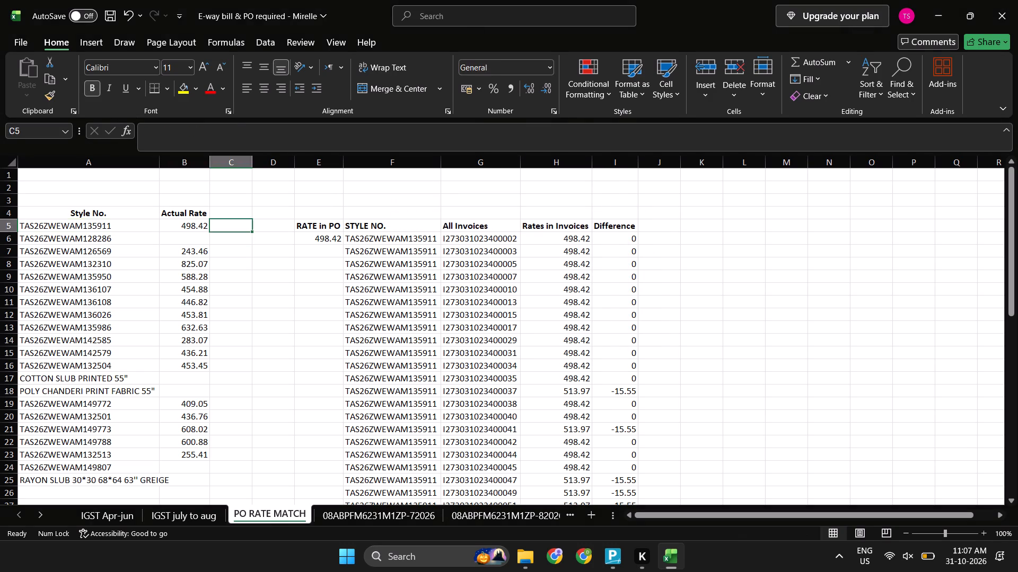
# Review the invoice list's STYLE NO. column through the TAS26ZWEWAM135911 and TAS26ZWEWAM128268 blocks and back up to row 1.
pyautogui.press('Right')
pyautogui.press('Right')
pyautogui.press('Down')
pyautogui.press('Right')
pyautogui.hotkey('ctrl', 'Down')
pyautogui.press('Down')
pyautogui.press('Down')
pyautogui.press('Down')
pyautogui.hotkey('ctrl', 'Down')
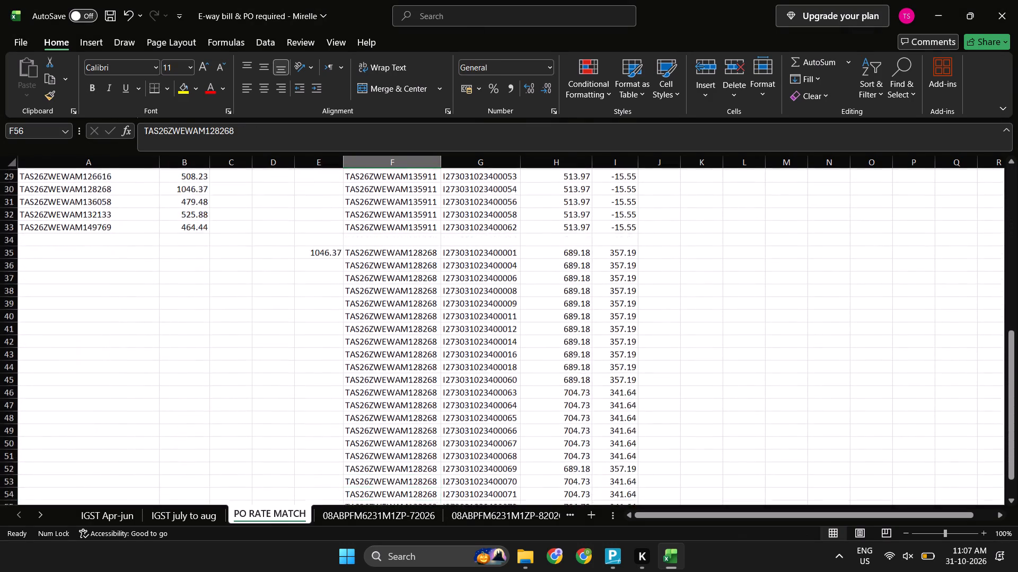
pyautogui.hotkey('ctrl', 'Down')
pyautogui.hotkey('ctrl', 'Up')
pyautogui.hotkey('ctrl', 'Up')
pyautogui.hotkey('ctrl', 'Up')
pyautogui.hotkey('ctrl', 'Up')
pyautogui.hotkey('ctrl', 'Up')
pyautogui.hotkey('ctrl', 'Down')
pyautogui.hotkey('ctrl', 'Down')
pyautogui.hotkey('ctrl', 'Down')
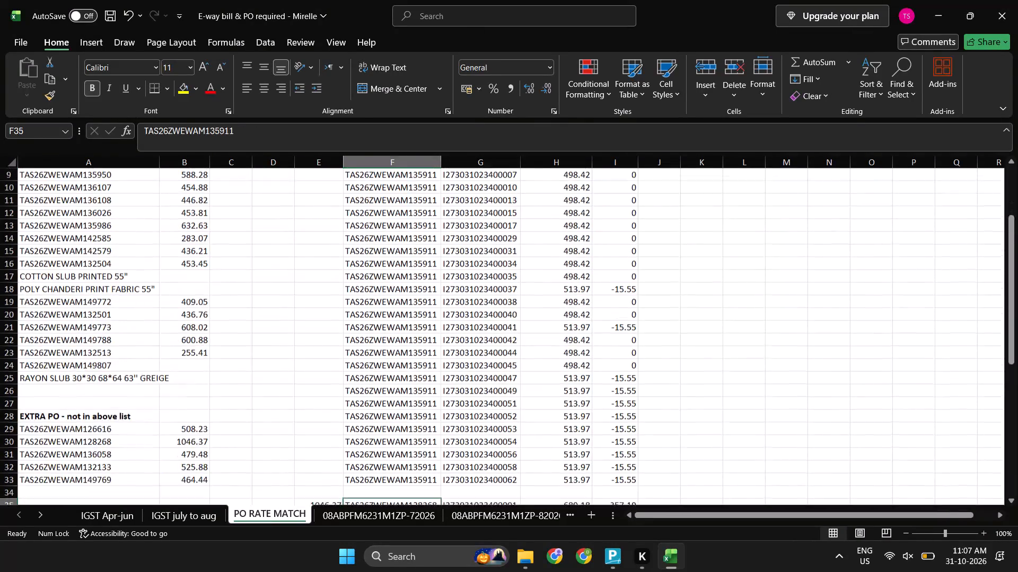
pyautogui.hotkey('ctrl', 'Down')
pyautogui.hotkey('ctrl', 'Up')
pyautogui.hotkey('ctrl', 'Up')
pyautogui.hotkey('ctrl', 'Up')
pyautogui.hotkey('ctrl', 'Up')
pyautogui.hotkey('ctrl', 'Up')
pyautogui.hotkey('ctrl', 'Up')
pyautogui.hotkey('ctrl', 'Up')
pyautogui.hotkey('ctrl', 'Up')
pyautogui.hotkey('ctrl', 'Up')
pyautogui.press('Up')
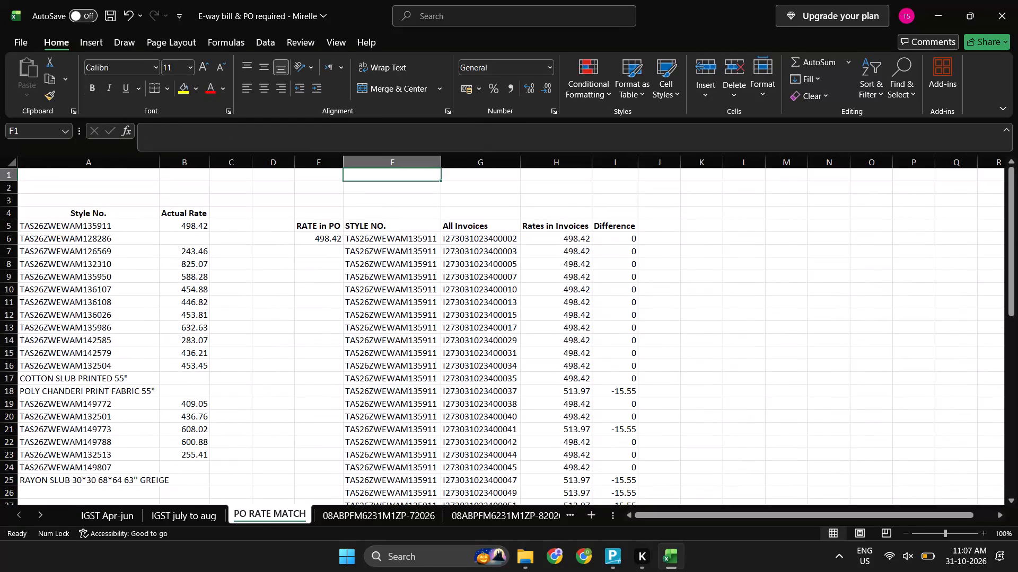
# Examine the Style No. and Actual Rate table row by row along column C, from its headings to the EXTRA PO heading.
pyautogui.press('Up')
pyautogui.press('Left')
pyautogui.press('Left')
pyautogui.press('Left')
pyautogui.press('Down')
pyautogui.press('Down')
pyautogui.press('Down')
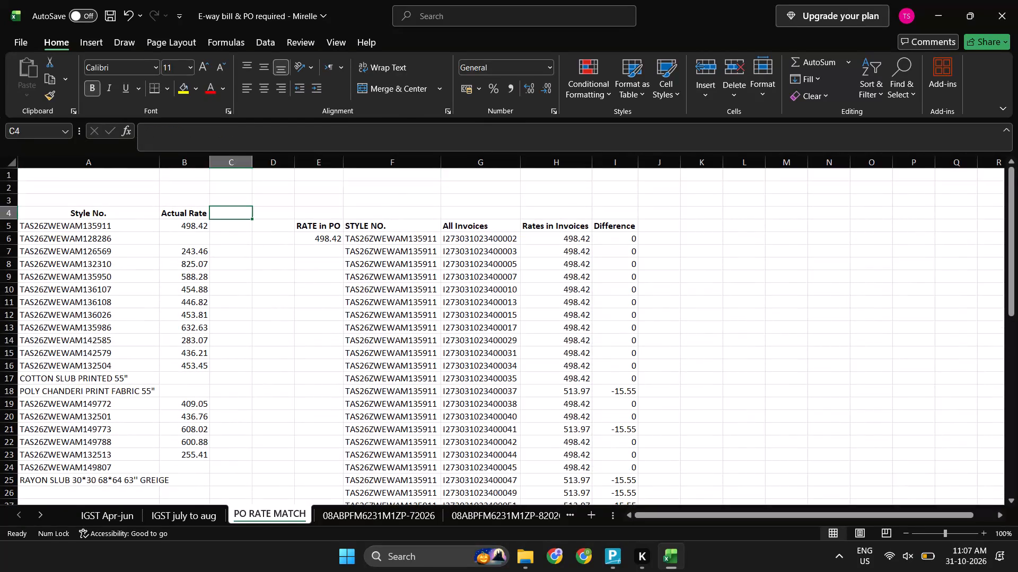
pyautogui.press('Down')
pyautogui.press('Down')
pyautogui.press('Down')
pyautogui.press('Down')
pyautogui.press('Down')
pyautogui.press('Down')
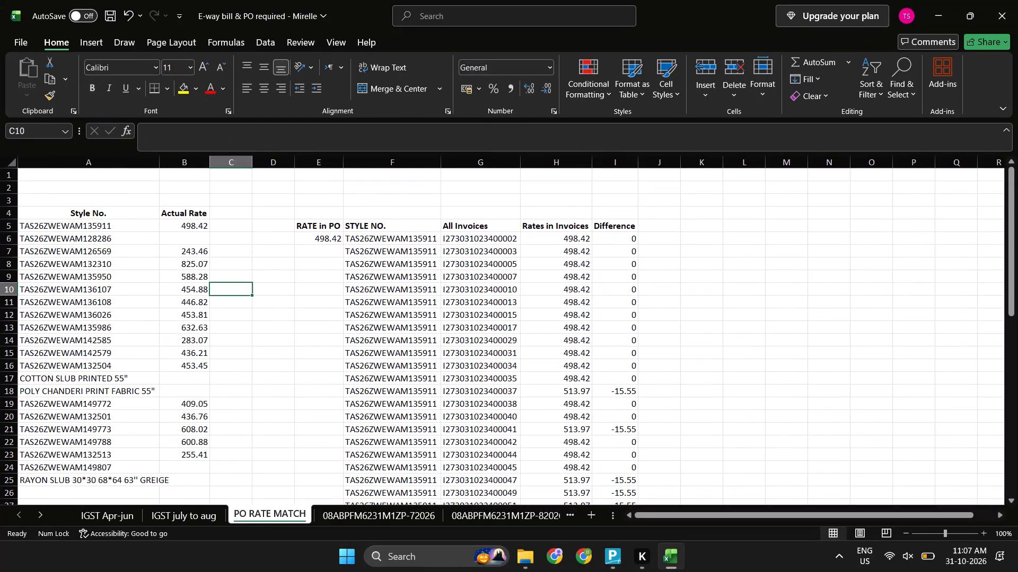
pyautogui.press('Down')
pyautogui.press('Down')
pyautogui.press('Down')
pyautogui.press('Down')
pyautogui.press('Down')
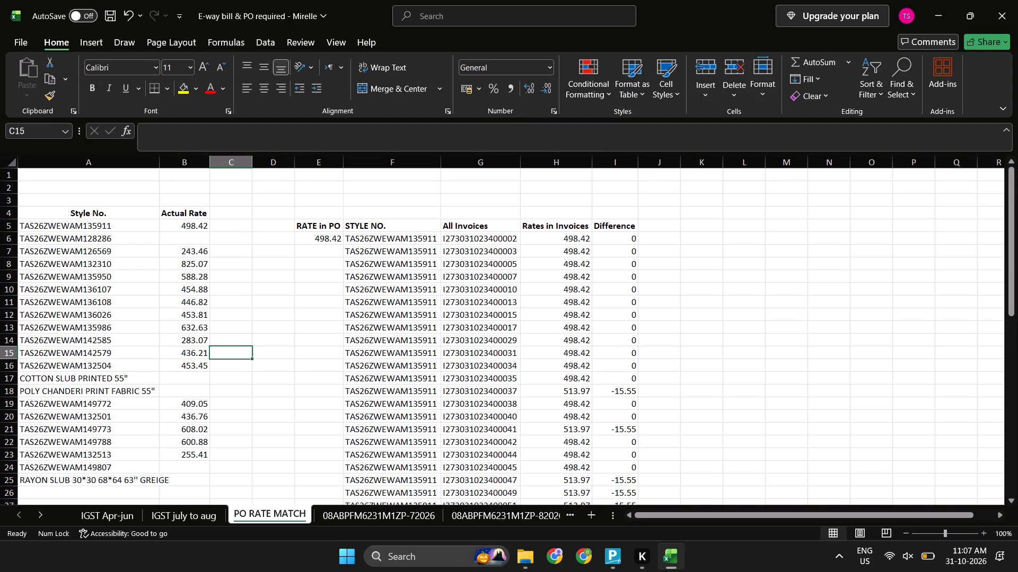
pyautogui.press('Down')
pyautogui.press('Down')
pyautogui.press('Down')
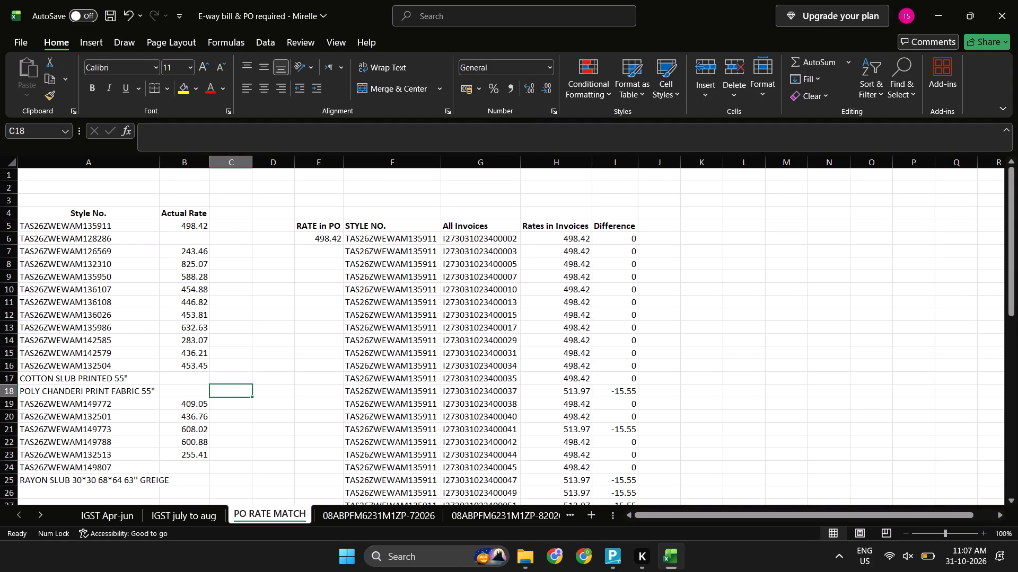
pyautogui.press('Down')
pyautogui.press('Down')
pyautogui.press('Down')
pyautogui.press('Down')
pyautogui.press('Down')
pyautogui.press('Down')
pyautogui.press('Down')
pyautogui.press('Down')
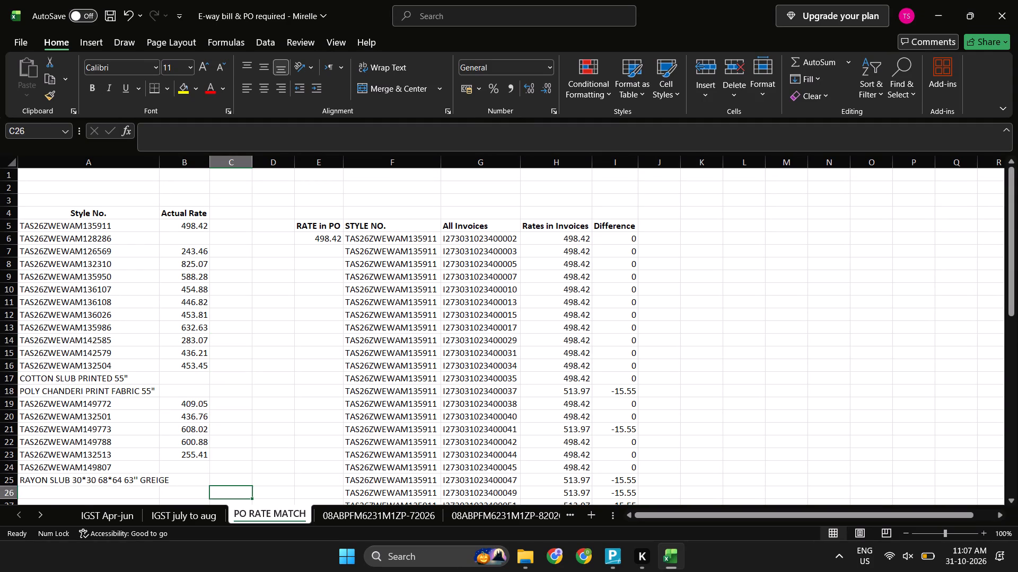
pyautogui.press('Down')
pyautogui.press('Down')
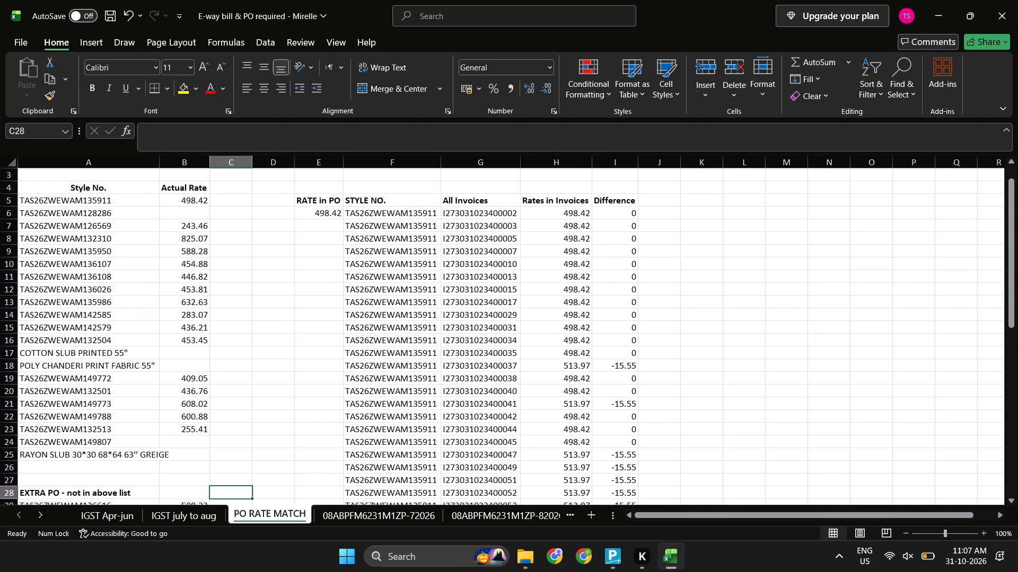
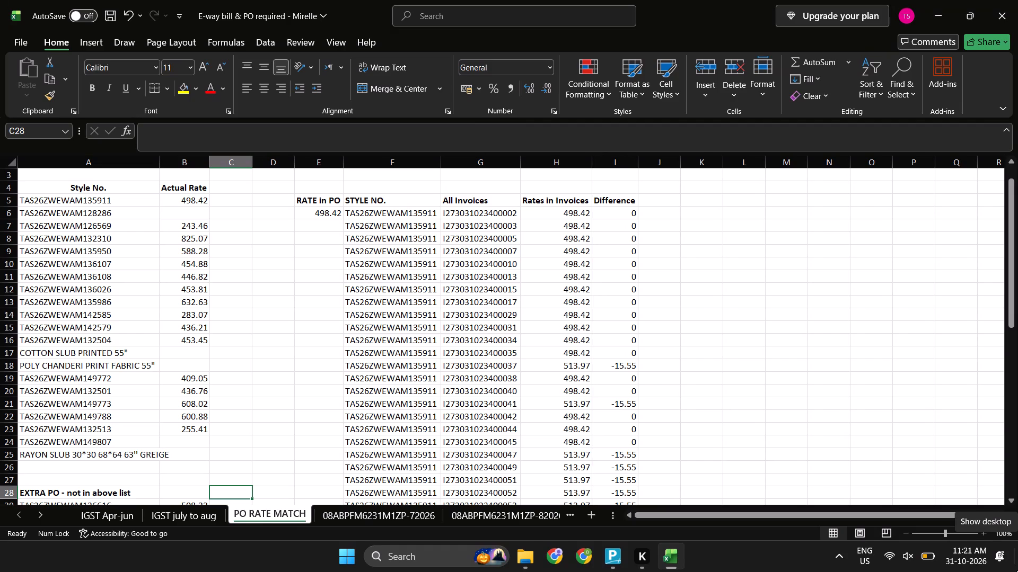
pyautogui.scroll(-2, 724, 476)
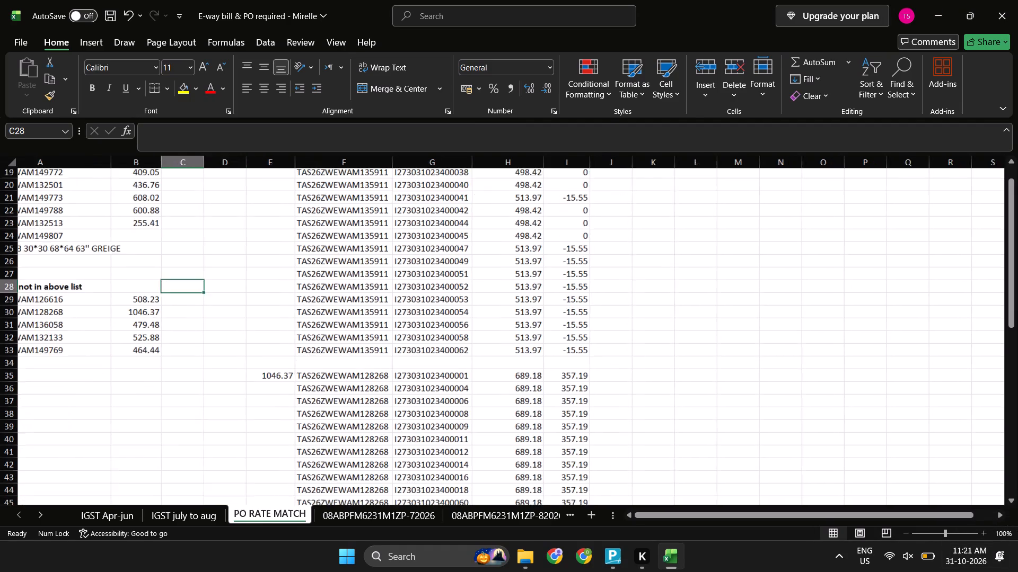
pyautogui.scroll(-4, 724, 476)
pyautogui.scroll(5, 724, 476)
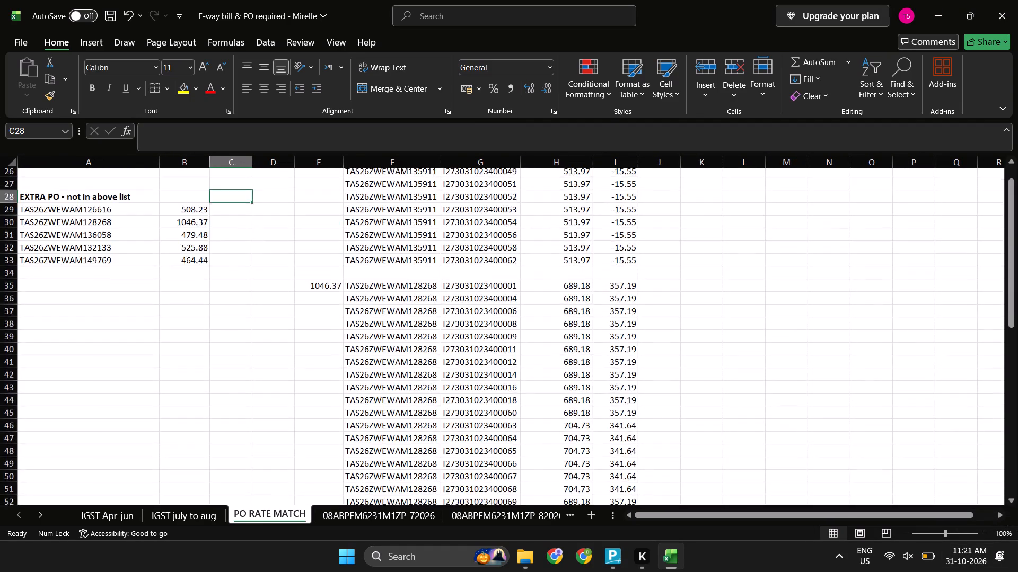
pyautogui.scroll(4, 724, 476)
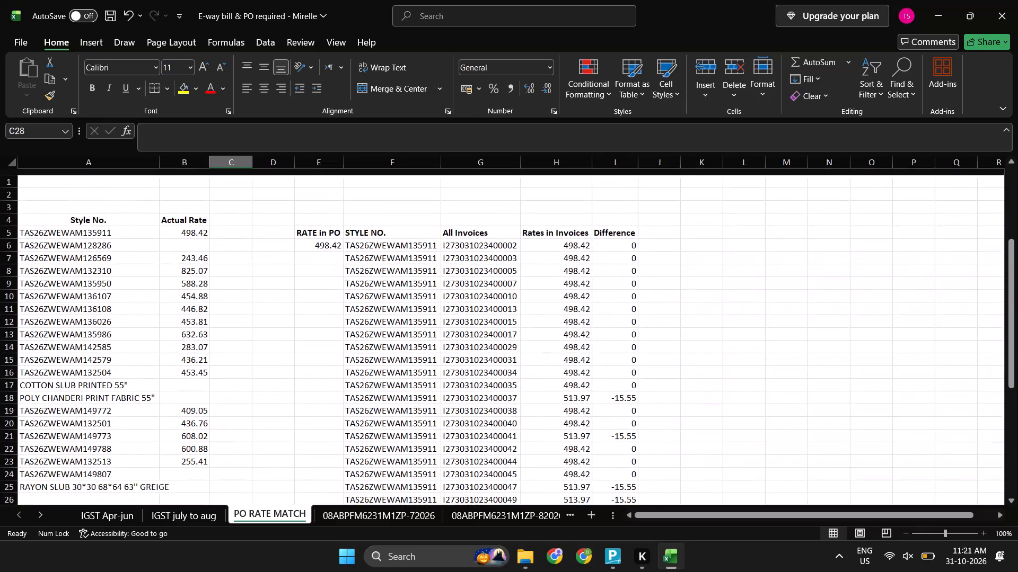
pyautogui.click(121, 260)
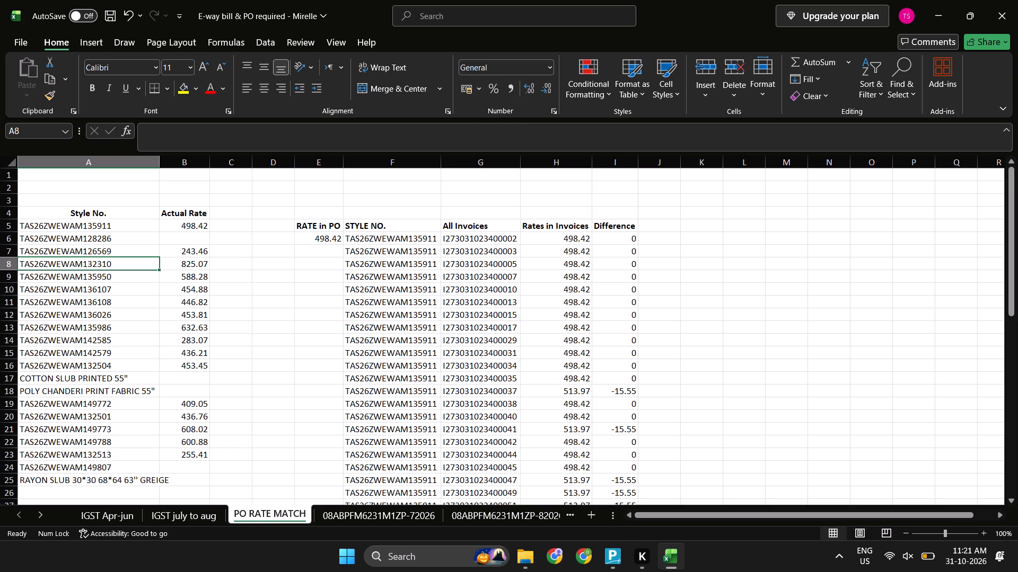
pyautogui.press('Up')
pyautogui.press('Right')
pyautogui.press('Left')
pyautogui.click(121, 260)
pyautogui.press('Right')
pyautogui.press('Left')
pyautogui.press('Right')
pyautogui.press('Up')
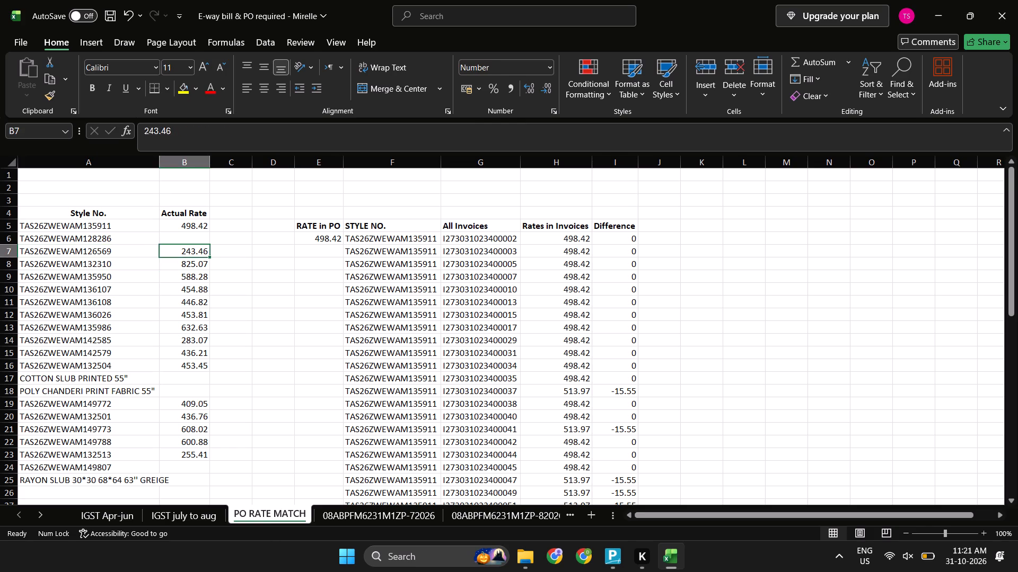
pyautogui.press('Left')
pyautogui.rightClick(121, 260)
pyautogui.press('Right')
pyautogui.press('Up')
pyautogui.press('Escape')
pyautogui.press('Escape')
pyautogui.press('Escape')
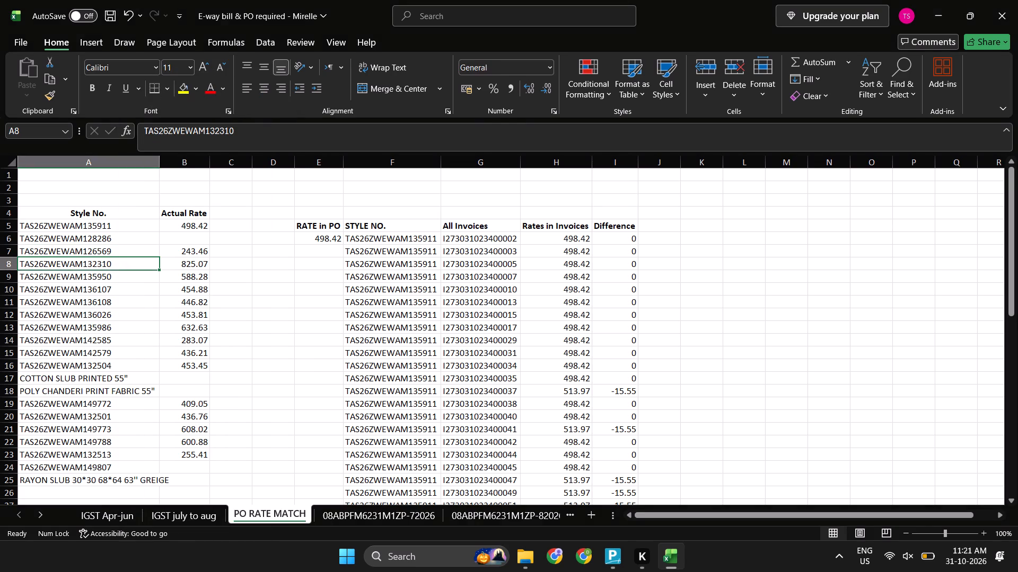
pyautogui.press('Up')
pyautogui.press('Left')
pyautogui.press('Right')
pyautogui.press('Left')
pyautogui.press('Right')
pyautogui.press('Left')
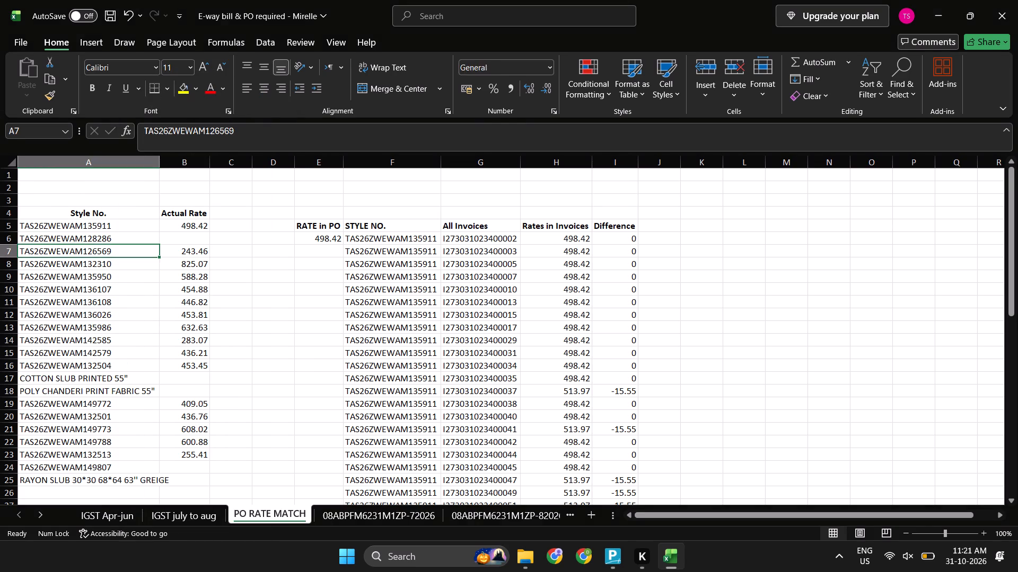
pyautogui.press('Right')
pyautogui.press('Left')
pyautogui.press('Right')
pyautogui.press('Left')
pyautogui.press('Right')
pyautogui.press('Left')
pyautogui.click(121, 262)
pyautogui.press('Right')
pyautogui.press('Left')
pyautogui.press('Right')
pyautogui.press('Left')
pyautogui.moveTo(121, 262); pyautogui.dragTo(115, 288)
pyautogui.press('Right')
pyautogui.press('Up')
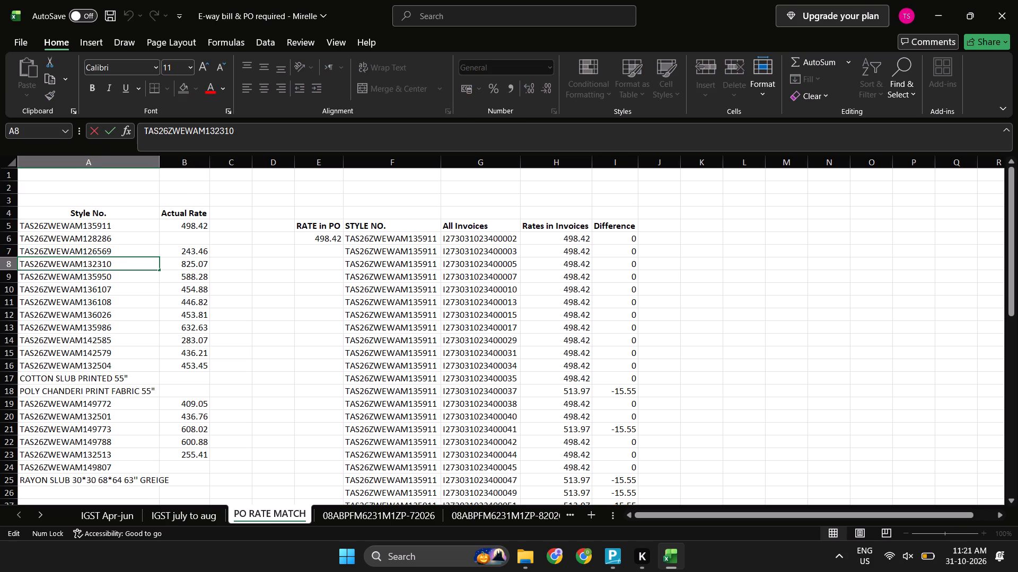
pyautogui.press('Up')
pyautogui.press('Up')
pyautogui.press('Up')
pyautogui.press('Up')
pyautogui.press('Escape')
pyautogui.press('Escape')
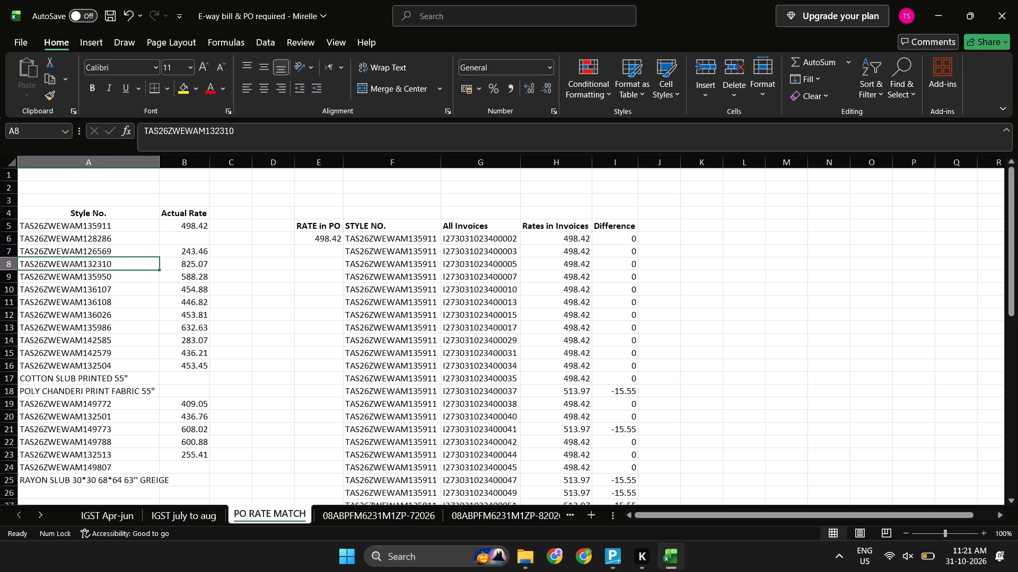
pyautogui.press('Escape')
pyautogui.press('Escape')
# Review the invoice list's RATE in PO and STYLE NO. columns down to the list's end and back to the headings.
pyautogui.press('Up')
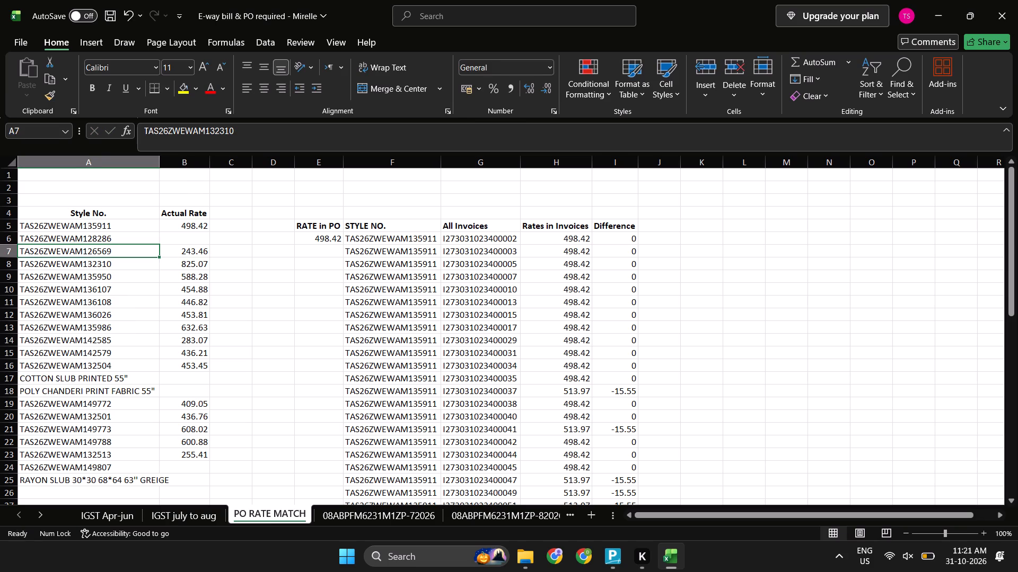
pyautogui.press('Up')
pyautogui.press('Right')
pyautogui.press('Right')
pyautogui.press('Right')
pyautogui.press('Down')
pyautogui.press('Right')
pyautogui.press('Down')
pyautogui.hotkey('ctrl', 'Down')
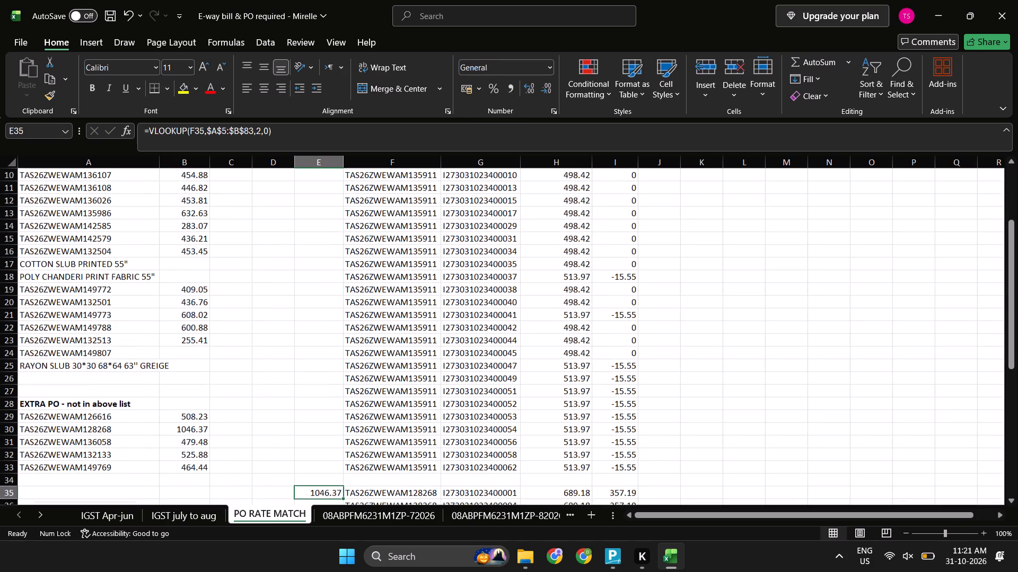
pyautogui.press('Down')
pyautogui.press('Right')
pyautogui.press('Down')
pyautogui.hotkey('ctrl', 'Down')
pyautogui.press('Down')
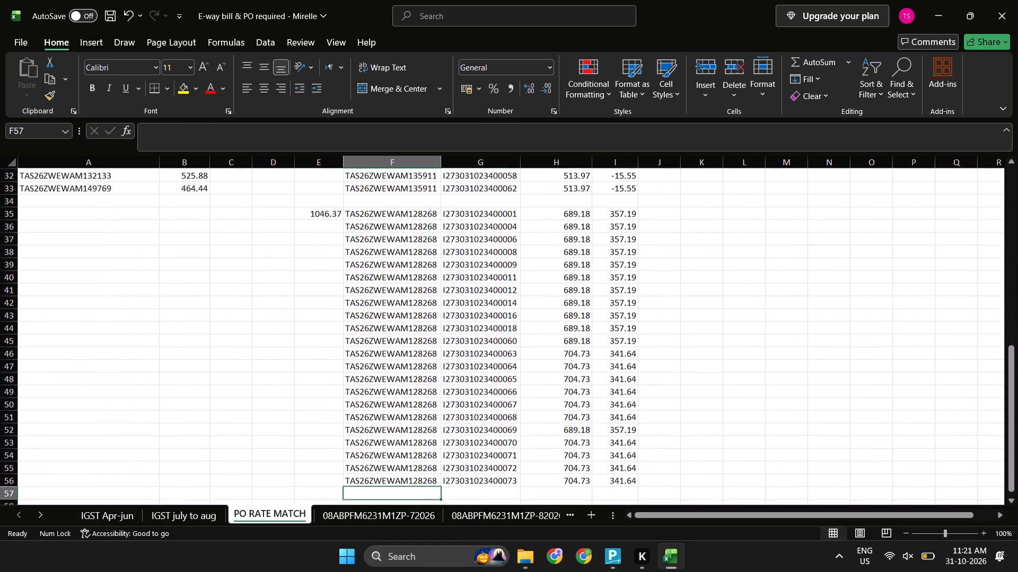
pyautogui.press('Down')
pyautogui.press('Up')
pyautogui.press('Up')
pyautogui.hotkey('ctrl', 'Up')
pyautogui.hotkey('ctrl', 'Up')
pyautogui.hotkey('ctrl', 'Up')
pyautogui.hotkey('ctrl', 'Up')
pyautogui.hotkey('ctrl', 'Down')
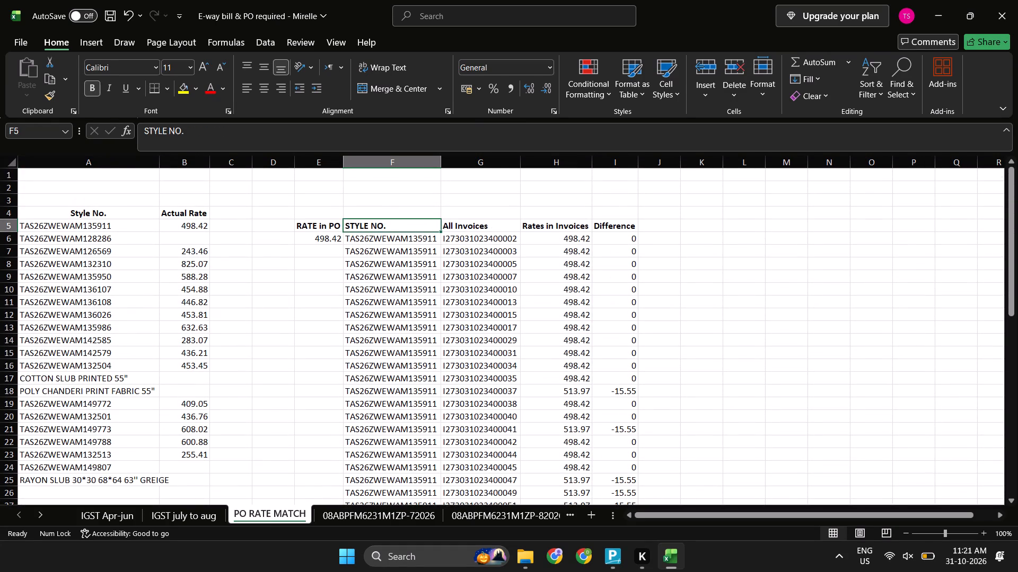
# Copy style number TAS26ZWEWAM126569 from A7 into F58, leaving one blank row below the TAS26ZWEWAM128268 block.
pyautogui.hotkey('ctrl', 'Left')
pyautogui.hotkey('ctrl', 'Left')
pyautogui.hotkey('ctrl', 'Down')
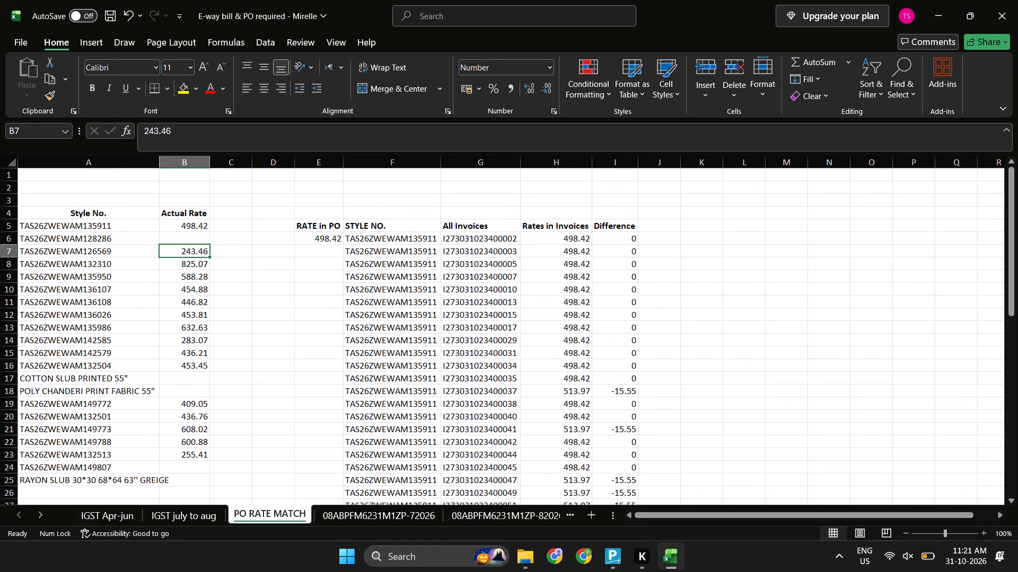
pyautogui.press('Left')
pyautogui.press('Left')
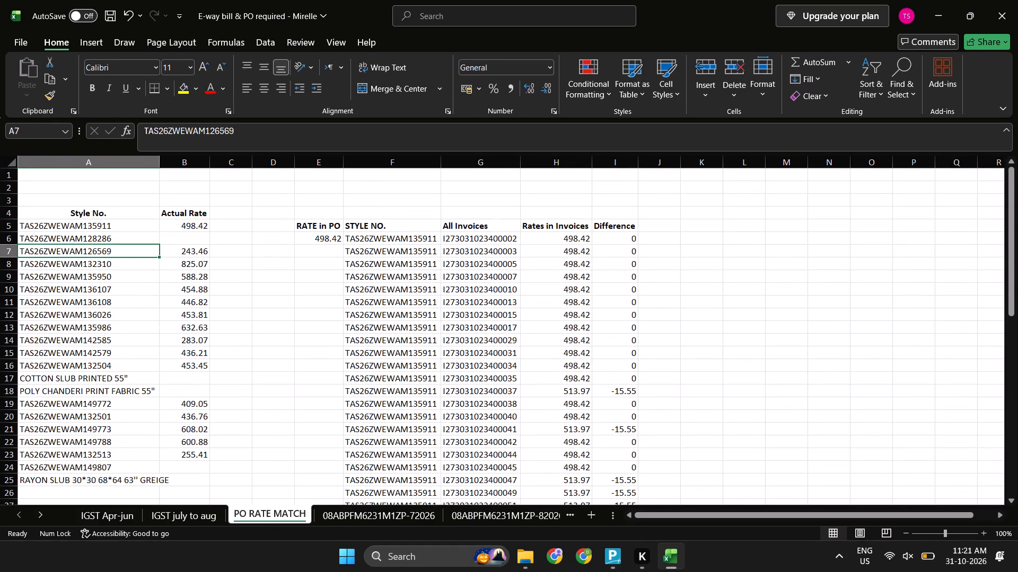
pyautogui.hotkey('ctrl', 'c')
pyautogui.press('Right')
pyautogui.press('Right')
pyautogui.press('Right')
pyautogui.press('Right')
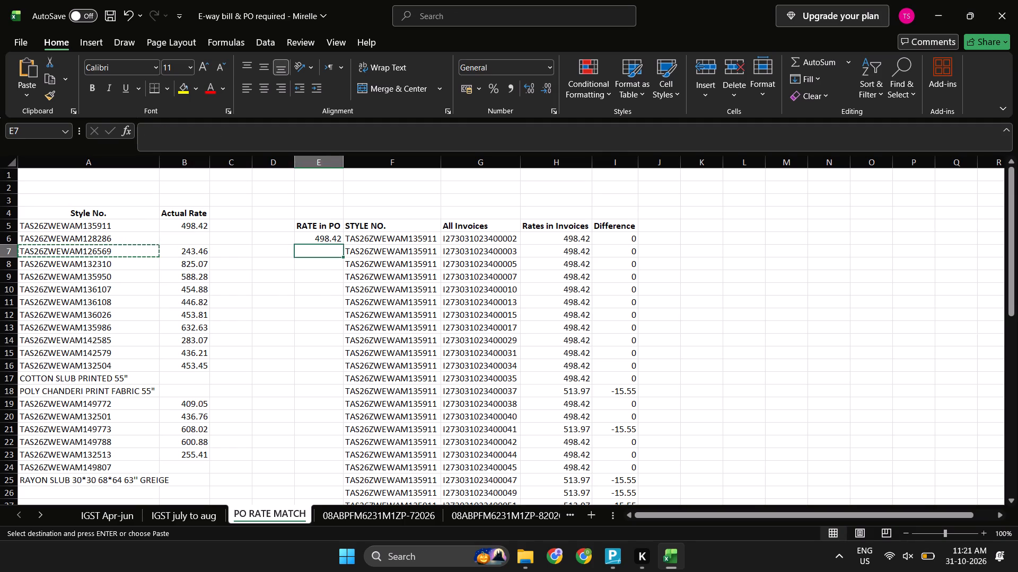
pyautogui.press('Right')
pyautogui.press('Down')
pyautogui.hotkey('ctrl', 'Down')
pyautogui.hotkey('ctrl', 'Down')
pyautogui.hotkey('ctrl', 'Down')
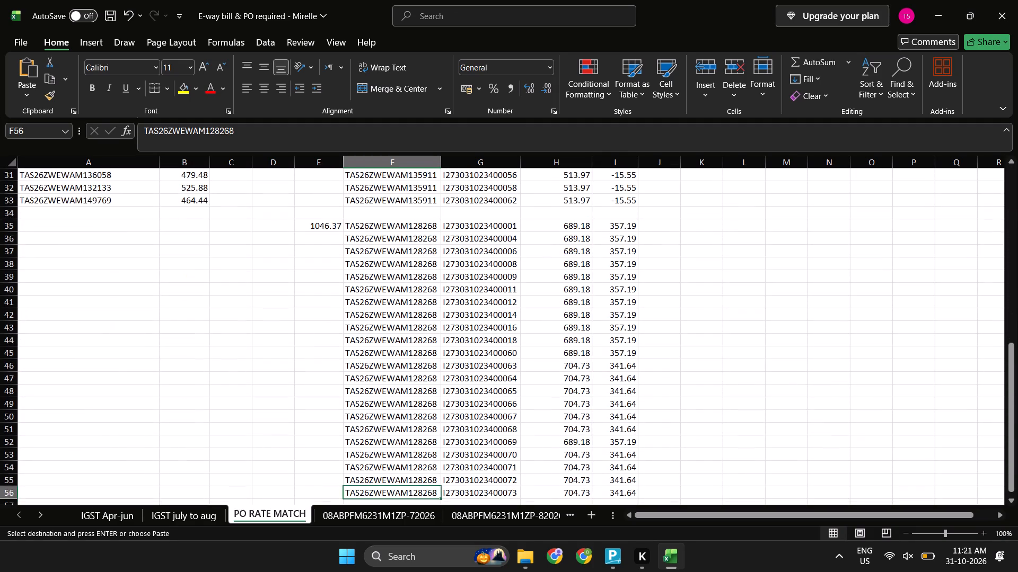
pyautogui.press('Down')
pyautogui.press('Down')
pyautogui.press('Return')
# Copy the RATE in PO lookup formula from E35 into E58, beside style number TAS26ZWEWAM126569.
pyautogui.press('Left')
pyautogui.hotkey('ctrl', 'Up')
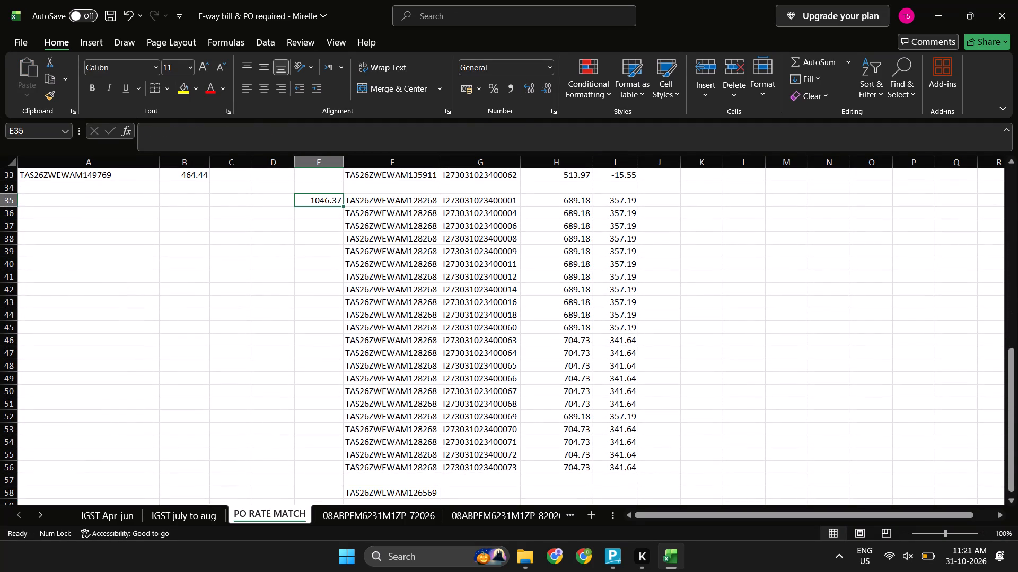
pyautogui.hotkey('ctrl', 'c')
pyautogui.press('Right')
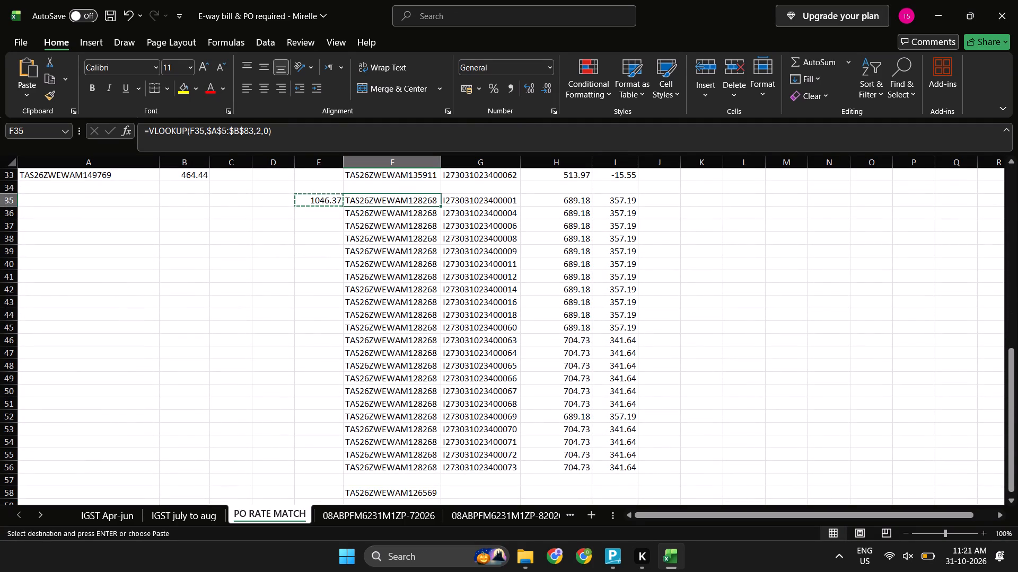
pyautogui.press('Down')
pyautogui.hotkey('ctrl', 'Down')
pyautogui.press('Down')
pyautogui.press('Down')
pyautogui.press('Left')
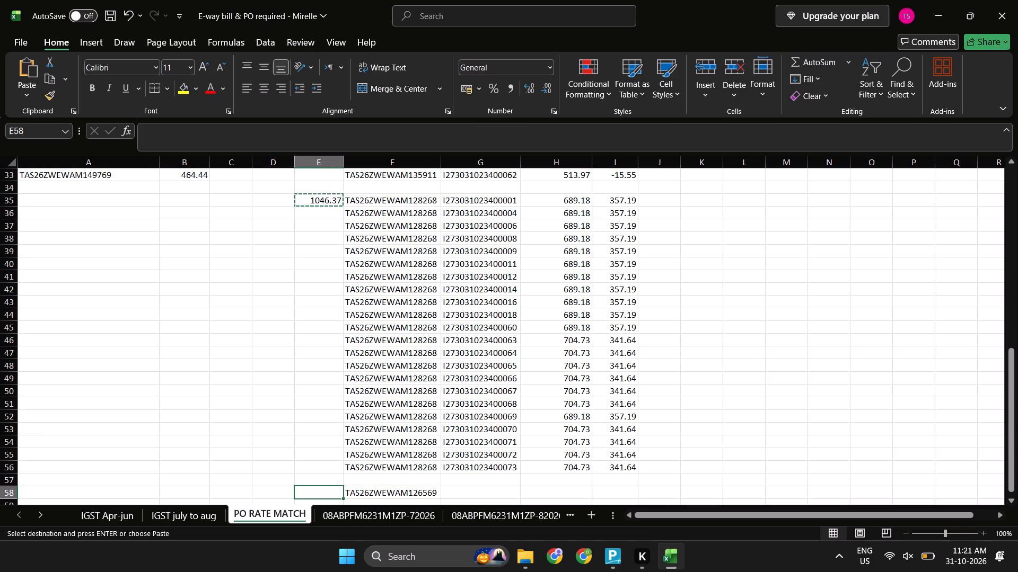
pyautogui.press('Return')
# Examine the RATE in PO column and the style rate table's TAS26ZWEWAM126569 row alongside the first invoice rows.
pyautogui.press('Right')
pyautogui.press('Left')
pyautogui.press('Up')
pyautogui.hotkey('ctrl', 'Up')
pyautogui.hotkey('ctrl', 'Up')
pyautogui.hotkey('ctrl', 'Up')
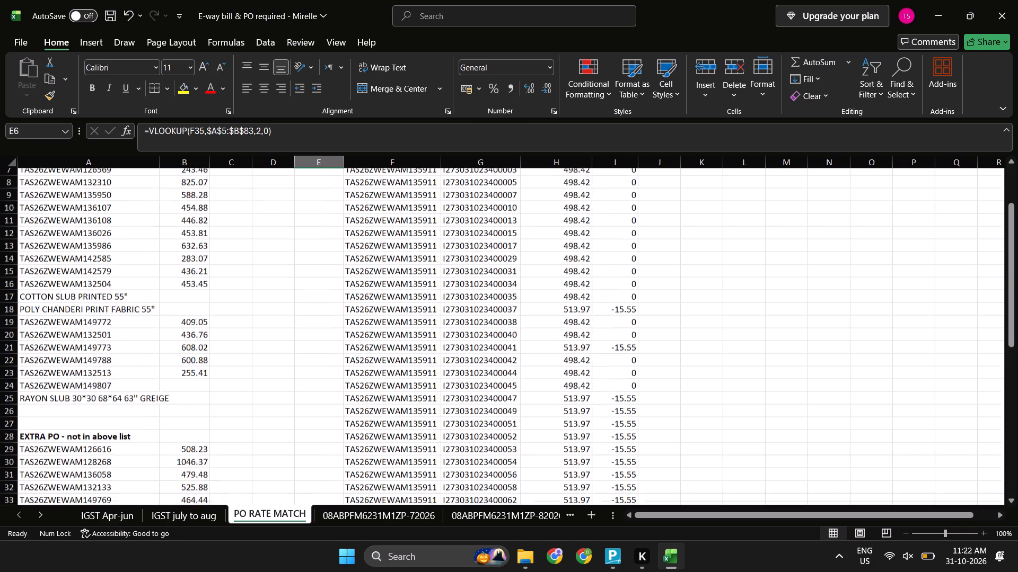
pyautogui.press('Up')
pyautogui.press('Right')
pyautogui.press('Down')
pyautogui.press('Down')
pyautogui.press('Left')
pyautogui.press('Down')
pyautogui.press('Left')
pyautogui.press('Left')
pyautogui.press('Left')
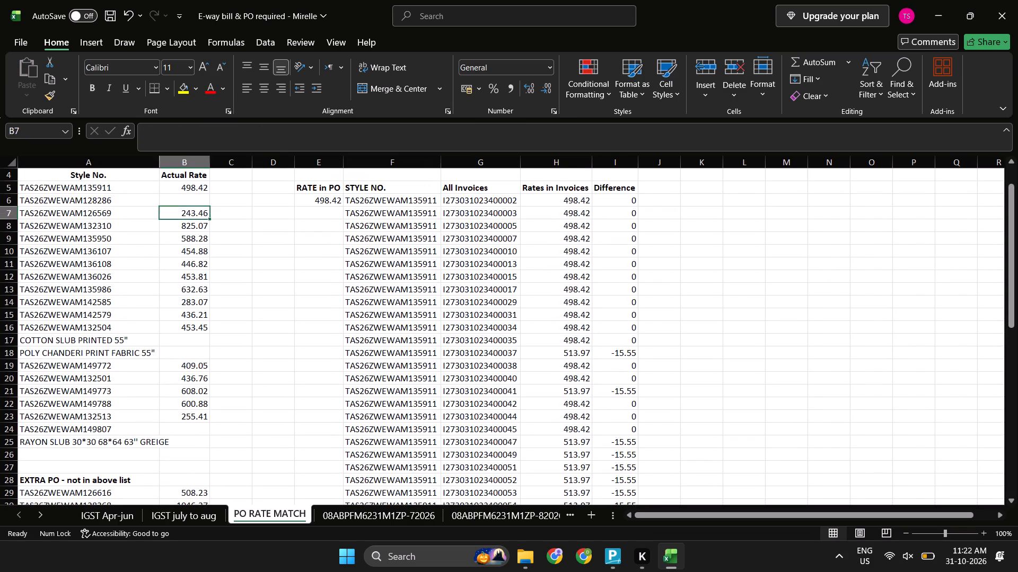
pyautogui.press('Left')
pyautogui.press('Right')
pyautogui.press('Right')
pyautogui.press('Right')
pyautogui.press('Right')
pyautogui.press('Right')
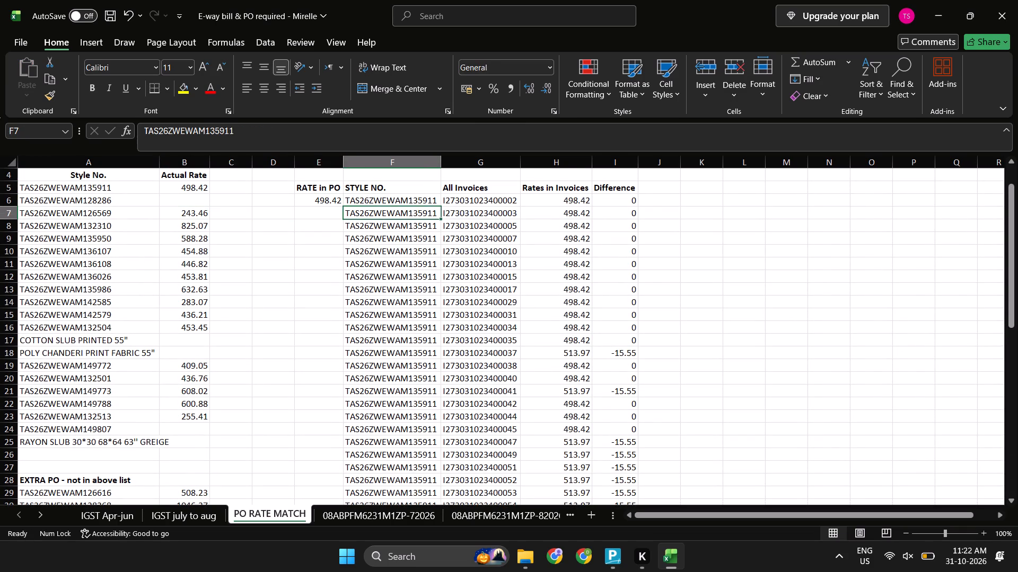
pyautogui.press('Left')
pyautogui.press('Down')
pyautogui.press('Right')
pyautogui.press('Down')
pyautogui.press('Down')
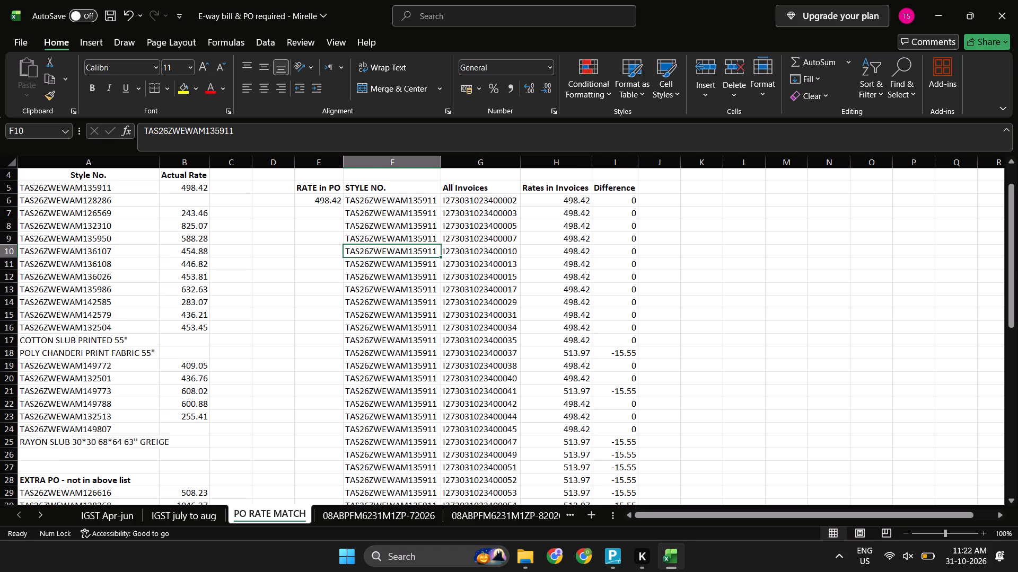
# Review the STYLE NO. column's blocks down to the end of the list, back to row 1, and down again to row 35.
pyautogui.hotkey('ctrl', 'Down')
pyautogui.hotkey('ctrl', 'Down')
pyautogui.hotkey('ctrl', 'Down')
pyautogui.hotkey('ctrl', 'Down')
pyautogui.hotkey('ctrl', 'Up')
pyautogui.hotkey('ctrl', 'Up')
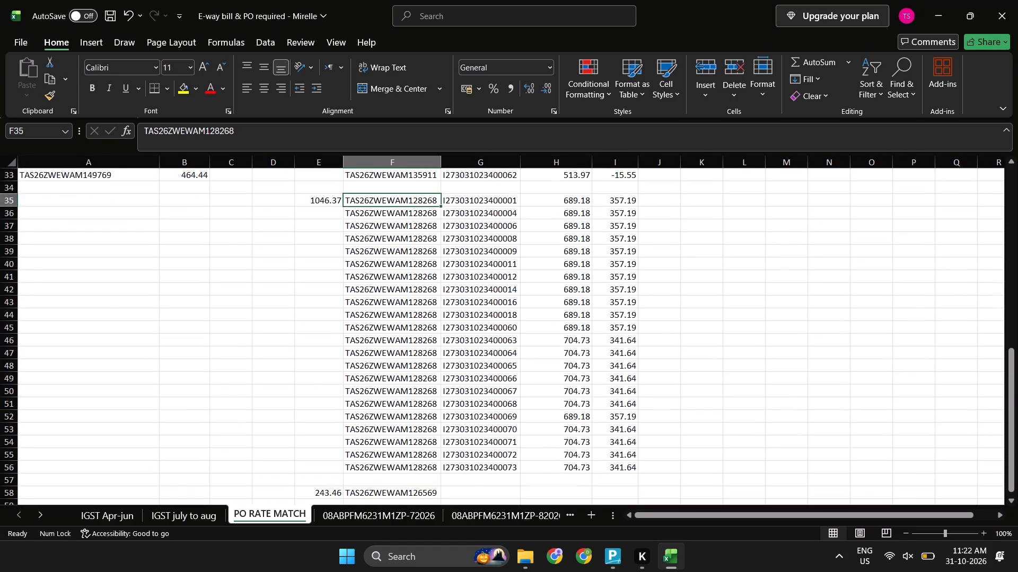
pyautogui.hotkey('ctrl', 'Up')
pyautogui.hotkey('ctrl', 'Up')
pyautogui.hotkey('ctrl', 'Up')
pyautogui.hotkey('ctrl', 'Up')
pyautogui.hotkey('ctrl', 'Up')
pyautogui.press('Down')
pyautogui.press('Down')
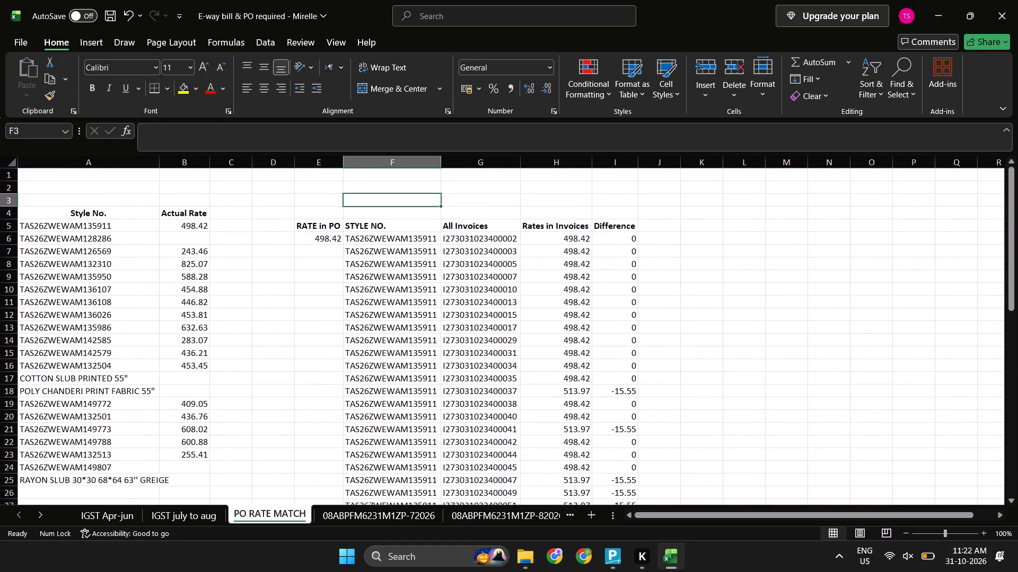
pyautogui.press('Down')
pyautogui.press('Down')
pyautogui.press('Down')
pyautogui.press('Down')
pyautogui.hotkey('ctrl', 'Down')
pyautogui.hotkey('ctrl', 'Down')
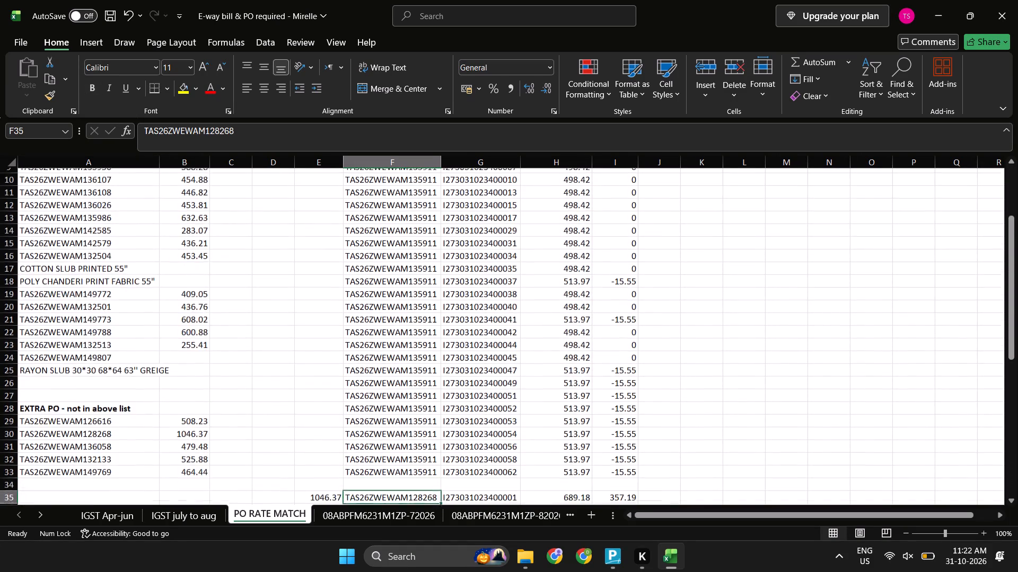
# Delete the three blank rows 1 to 3 above the Style No. and Actual Rate headers.
pyautogui.hotkey('ctrl', 'Down')
pyautogui.hotkey('ctrl', 'Up')
pyautogui.hotkey('ctrl', 'Up')
pyautogui.hotkey('ctrl', 'Up')
pyautogui.hotkey('ctrl', 'Up')
pyautogui.hotkey('ctrl', 'Up')
pyautogui.hotkey('ctrl', 'Up')
pyautogui.hotkey('ctrl', 'Up')
pyautogui.hotkey('ctrl', 'Up')
pyautogui.hotkey('ctrl', 'Up')
pyautogui.hotkey('ctrl', 'Up')
pyautogui.hotkey('ctrl', 'Up')
pyautogui.hotkey('ctrl', 'Up')
pyautogui.hotkey('ctrl', 'Up')
pyautogui.hotkey('ctrl', 'Up')
pyautogui.hotkey('ctrl', 'Up')
pyautogui.hotkey('ctrl', 'Up')
pyautogui.hotkey('ctrl', 'Up')
pyautogui.hotkey('ctrl', 'Up')
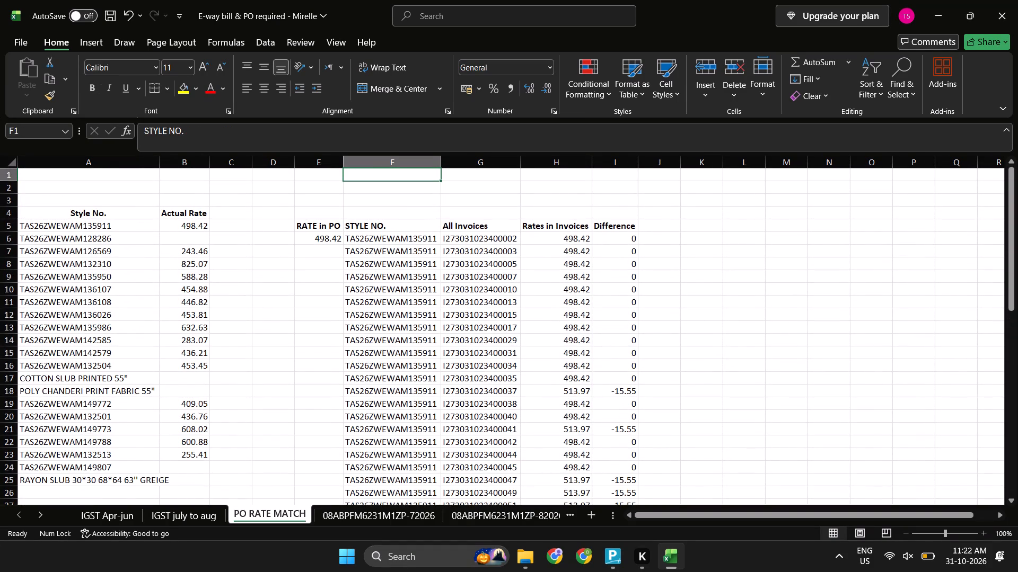
pyautogui.hotkey('ctrl', 'Left')
pyautogui.hotkey('ctrl', 'Left')
pyautogui.hotkey('ctrl', 'Left')
pyautogui.hotkey('ctrl', 'Left')
pyautogui.hotkey('ctrl', 'Left')
pyautogui.hotkey('ctrl', 'Left')
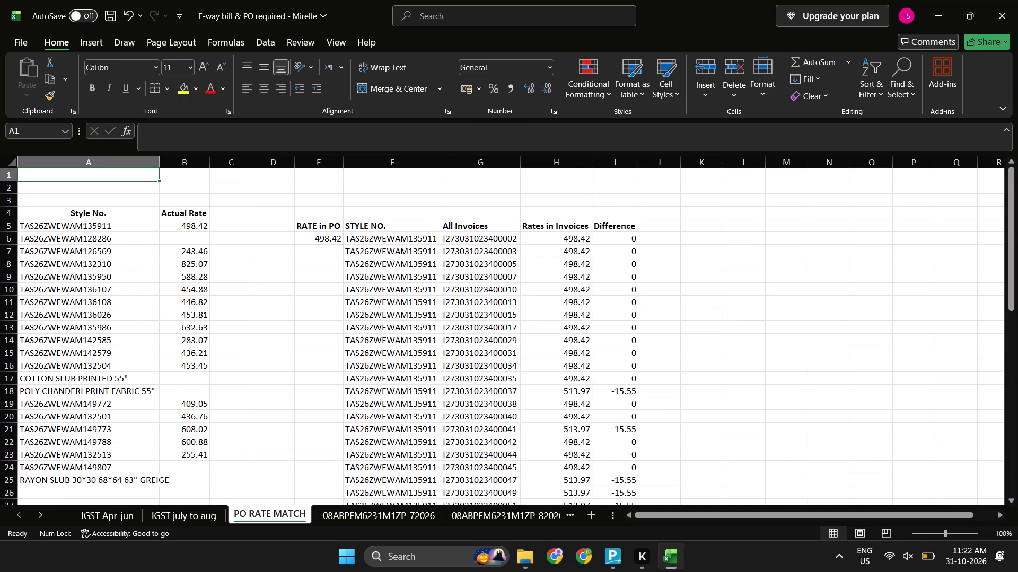
pyautogui.press('Down')
pyautogui.press('Down')
pyautogui.press('Right')
pyautogui.press('Up')
pyautogui.press('Left')
pyautogui.press('Right')
pyautogui.press('Down')
pyautogui.hotkey('shift', 'space')
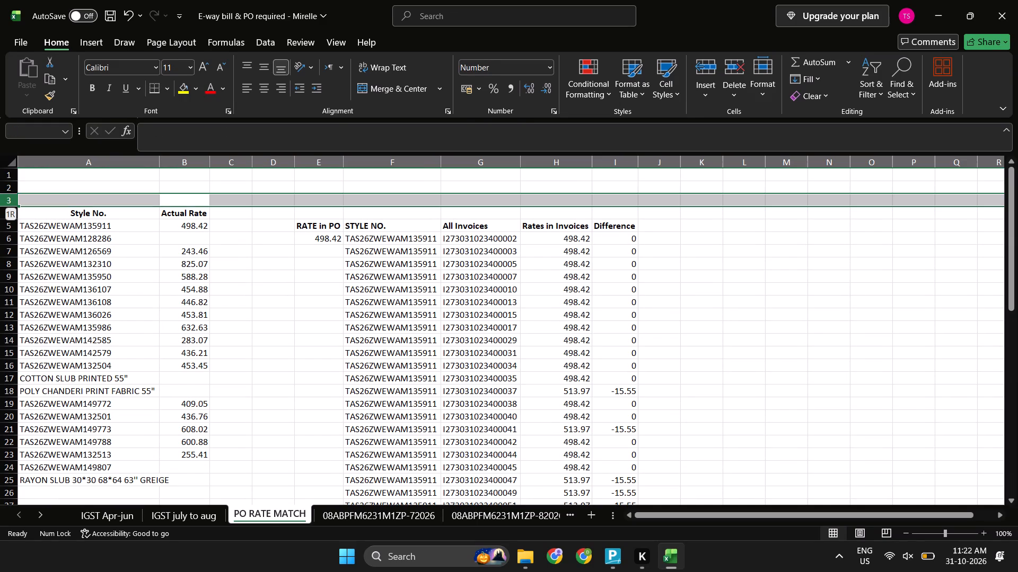
pyautogui.hotkey('shift', 'Up')
pyautogui.hotkey('shift', 'Up')
pyautogui.hotkey('shift', 'Up')
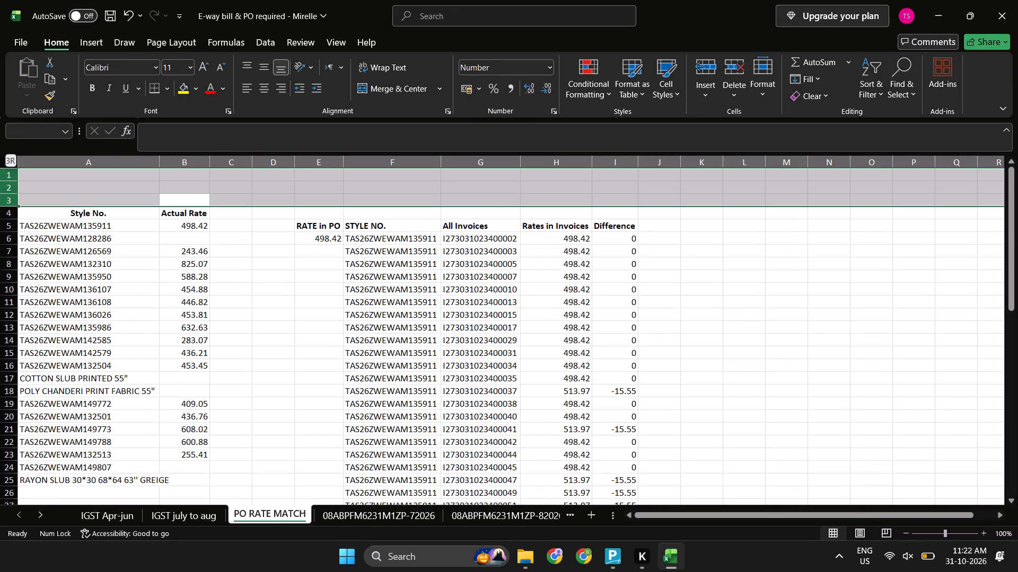
pyautogui.hotkey('ctrl', '-')
pyautogui.press('Left')
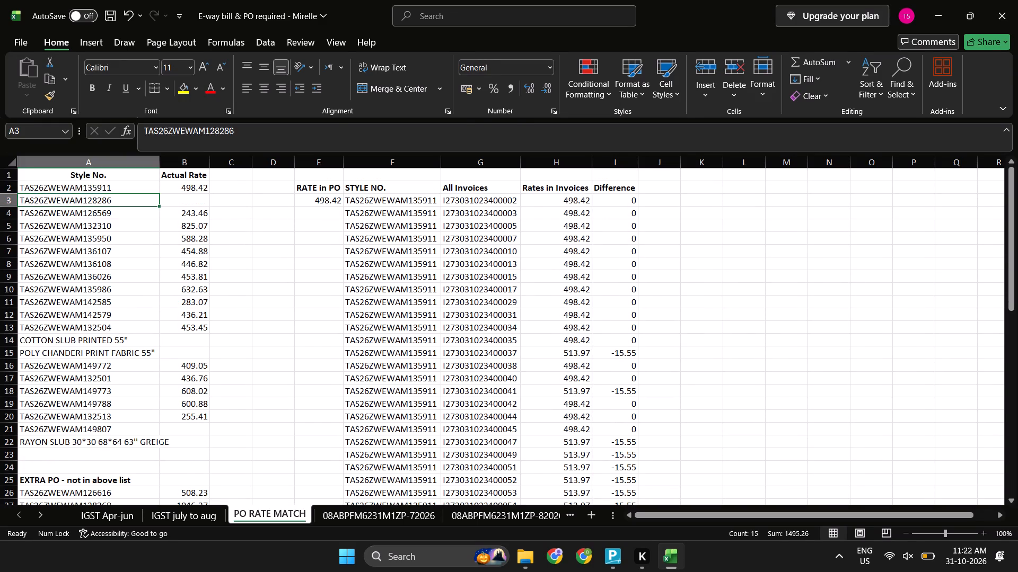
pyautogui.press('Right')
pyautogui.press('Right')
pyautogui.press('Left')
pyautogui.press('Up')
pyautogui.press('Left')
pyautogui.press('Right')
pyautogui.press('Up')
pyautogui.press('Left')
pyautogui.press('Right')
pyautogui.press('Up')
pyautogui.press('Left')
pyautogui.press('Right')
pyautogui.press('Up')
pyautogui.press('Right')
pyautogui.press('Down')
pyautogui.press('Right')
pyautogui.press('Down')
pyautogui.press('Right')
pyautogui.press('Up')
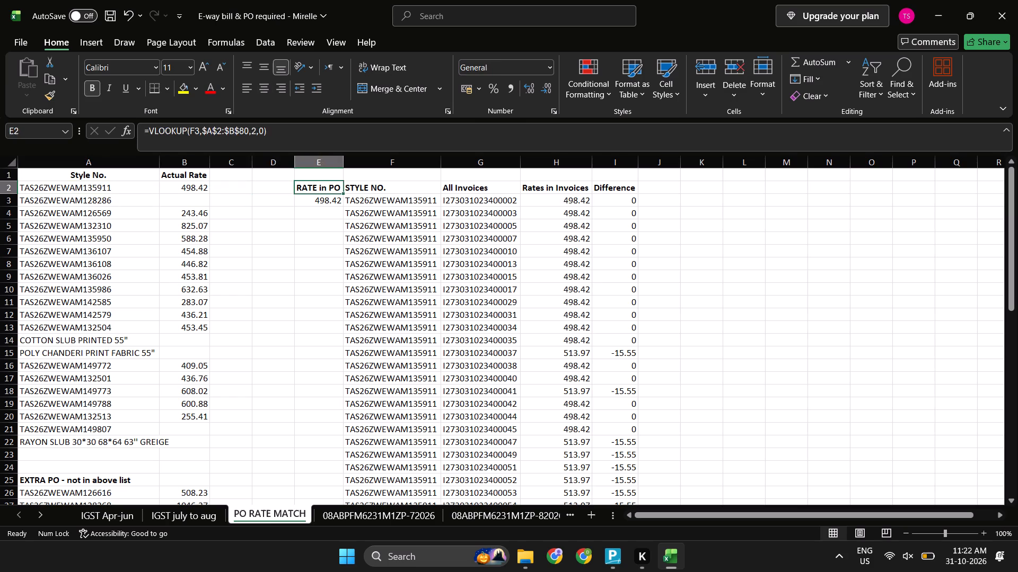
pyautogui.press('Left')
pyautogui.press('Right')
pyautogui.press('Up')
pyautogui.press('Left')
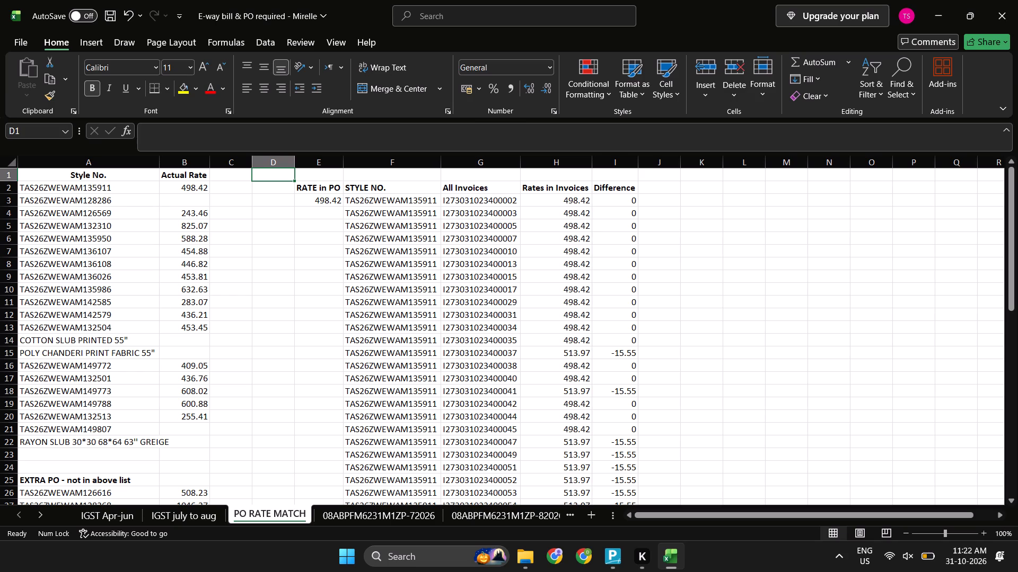
# Review the STYLE NO. column's blocks from the header down to the TAS26ZWEWAM126569 row and back to the top.
pyautogui.press('Right')
pyautogui.press('Down')
pyautogui.press('Down')
pyautogui.press('Right')
pyautogui.press('Down')
pyautogui.hotkey('ctrl', 'Down')
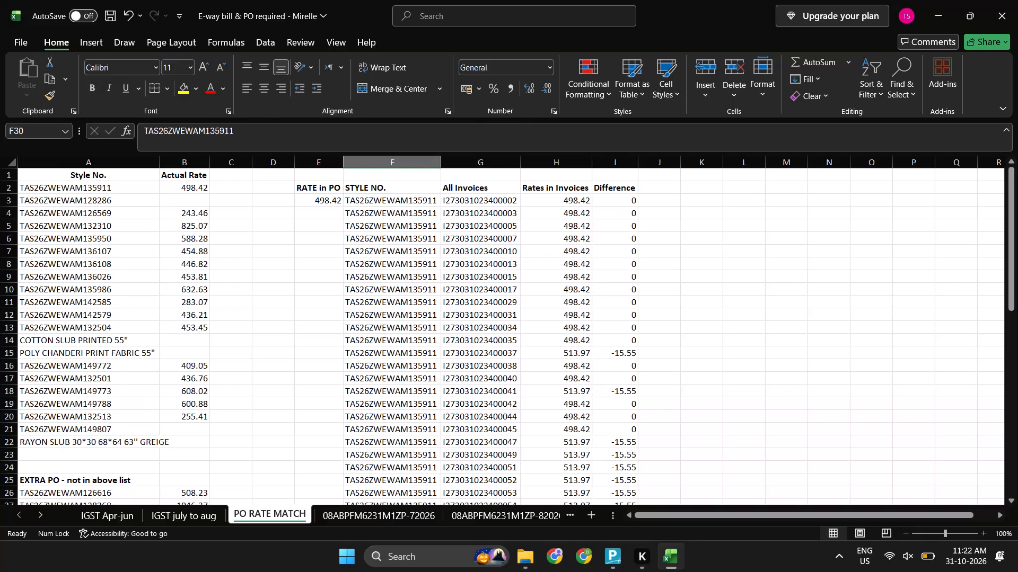
pyautogui.hotkey('ctrl', 'Up')
pyautogui.hotkey('ctrl', 'Up')
pyautogui.hotkey('ctrl', 'Up')
pyautogui.hotkey('ctrl', 'Up')
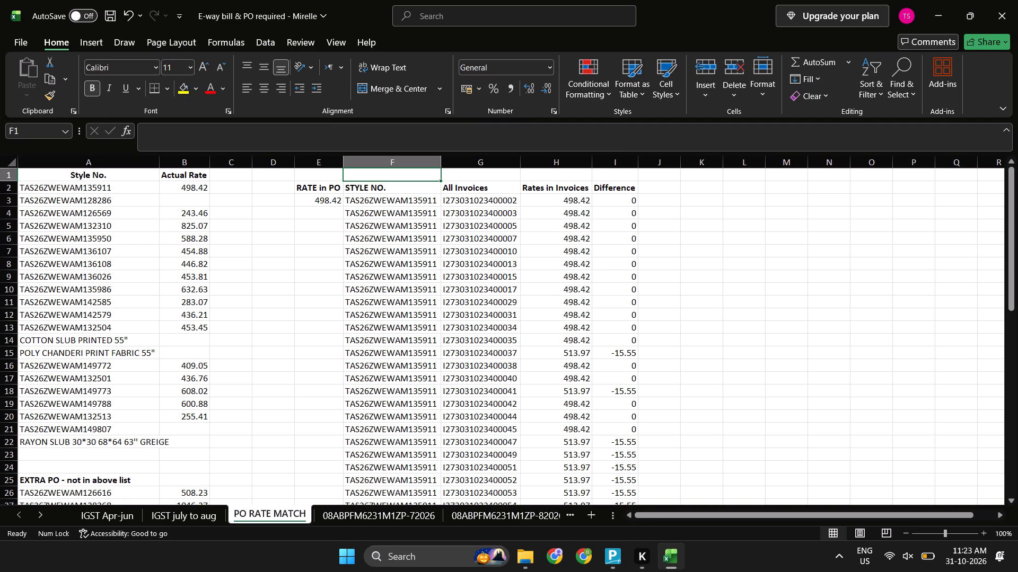
pyautogui.press('Down')
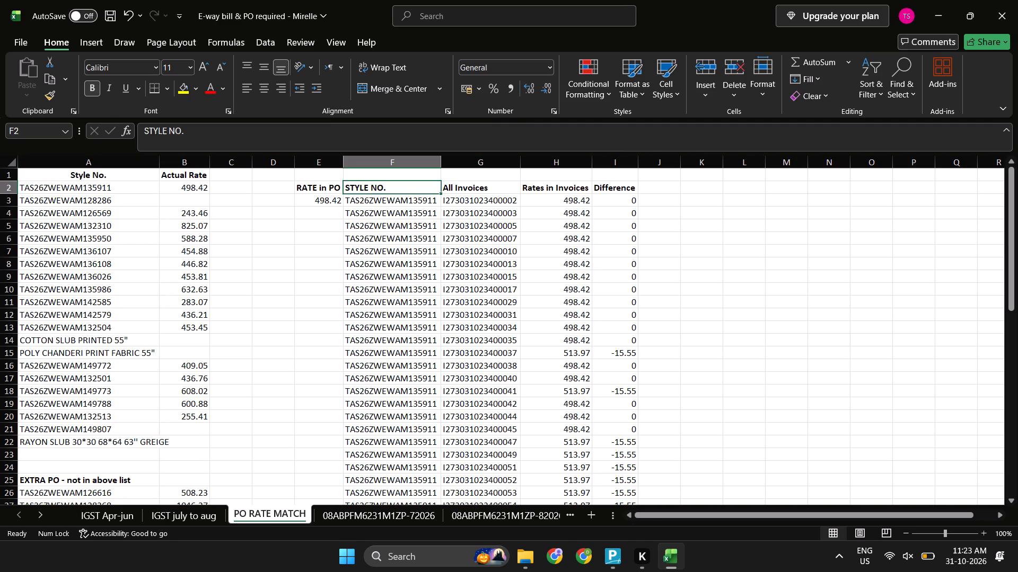
pyautogui.press('Down')
pyautogui.hotkey('ctrl', 'Down')
pyautogui.hotkey('ctrl', 'Up')
pyautogui.hotkey('ctrl', 'Down')
pyautogui.hotkey('ctrl', 'Down')
pyautogui.hotkey('ctrl', 'Down')
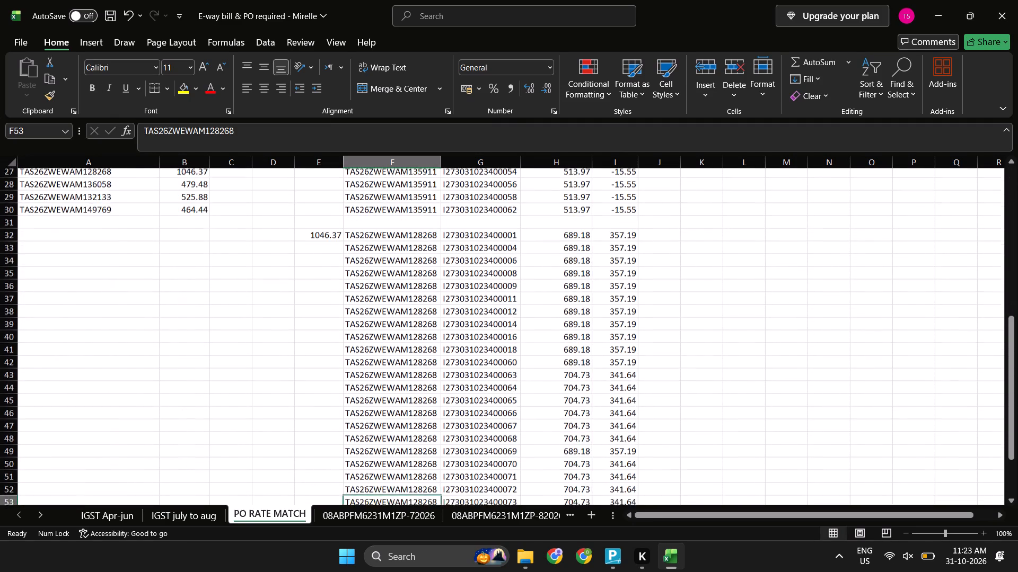
pyautogui.hotkey('ctrl', 'Up')
pyautogui.hotkey('ctrl', 'Down')
pyautogui.hotkey('ctrl', 'Down')
pyautogui.press('Up')
pyautogui.press('Up')
pyautogui.hotkey('ctrl', 'Up')
pyautogui.hotkey('ctrl', 'Up')
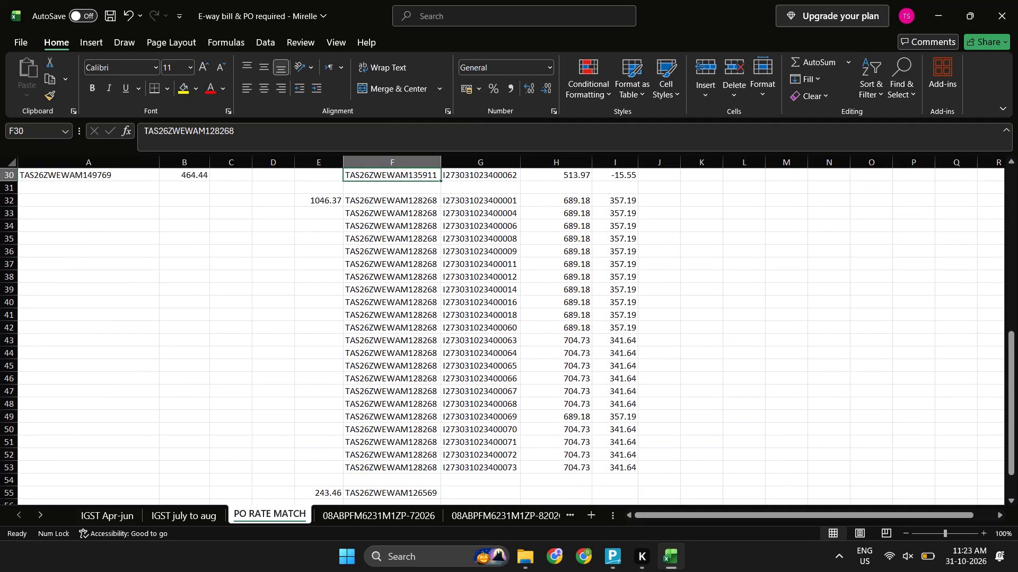
pyautogui.press('Up')
pyautogui.press('Up')
pyautogui.hotkey('ctrl', 'Up')
pyautogui.hotkey('ctrl', 'Up')
pyautogui.press('Down')
pyautogui.press('Down')
pyautogui.press('Down')
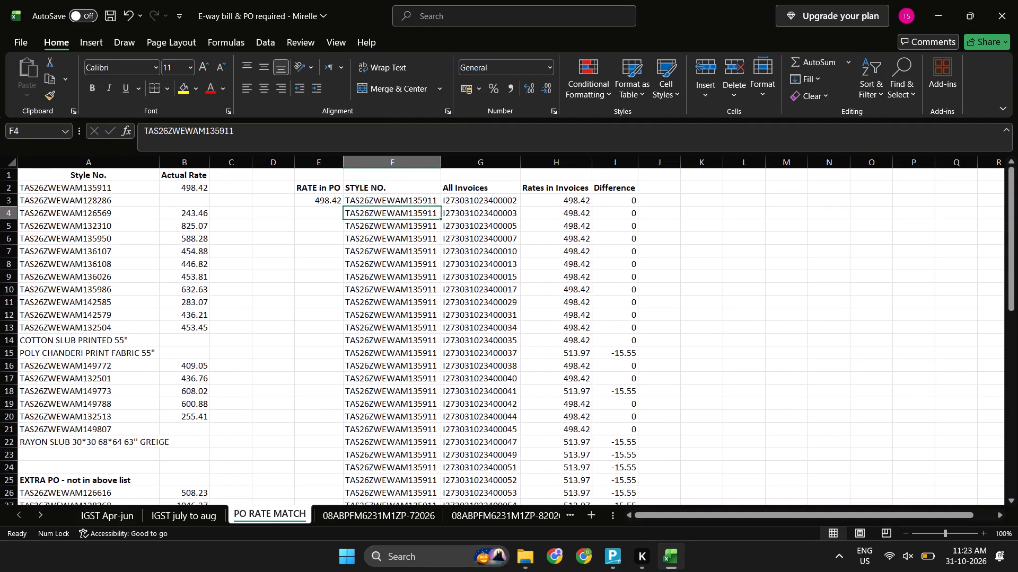
# Copy style number TAS26ZWEWAM126569 from F55 at the end of the STYLE NO. column.
pyautogui.hotkey('ctrl', 'Down')
pyautogui.hotkey('ctrl', 'Down')
pyautogui.hotkey('ctrl', 'Down')
pyautogui.hotkey('ctrl', 'Down')
pyautogui.hotkey('ctrl', 'c')
# Switch to TallyPrime and drill from Profit & Loss A/c through the domestic sales accounts into 1 SALES AGAINST IGST 5%'s October vouchers.
pyautogui.hotkey('alt', 'Tab')
pyautogui.hotkey('alt', 'Tab')
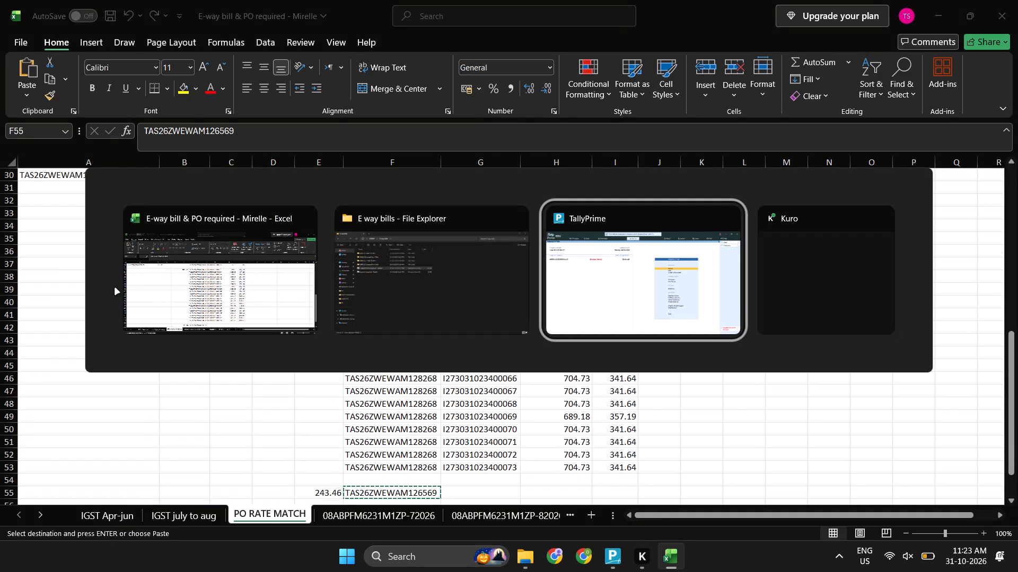
pyautogui.press('p')
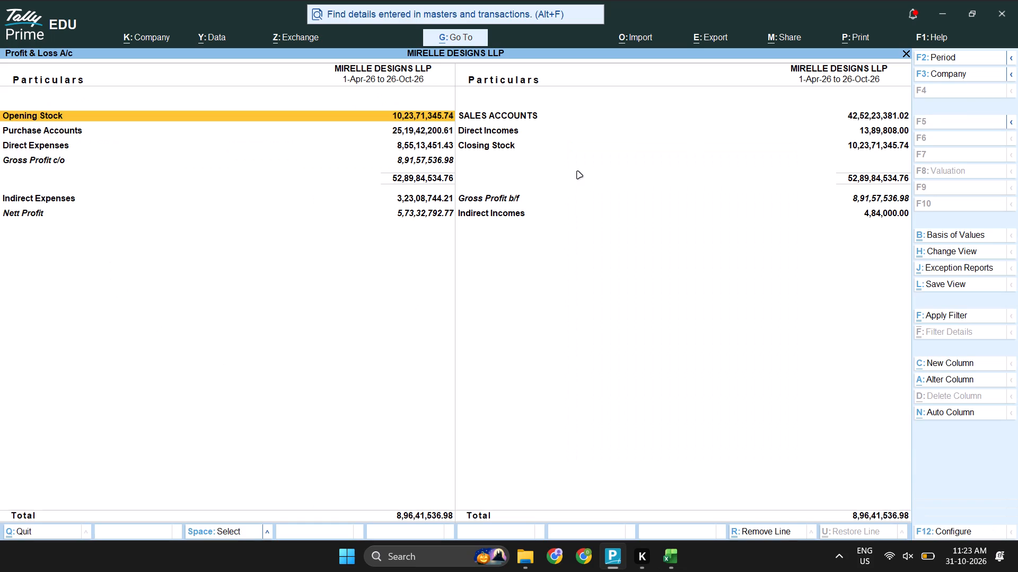
pyautogui.press('Right')
pyautogui.press('Return')
pyautogui.press('Return')
pyautogui.press('Down')
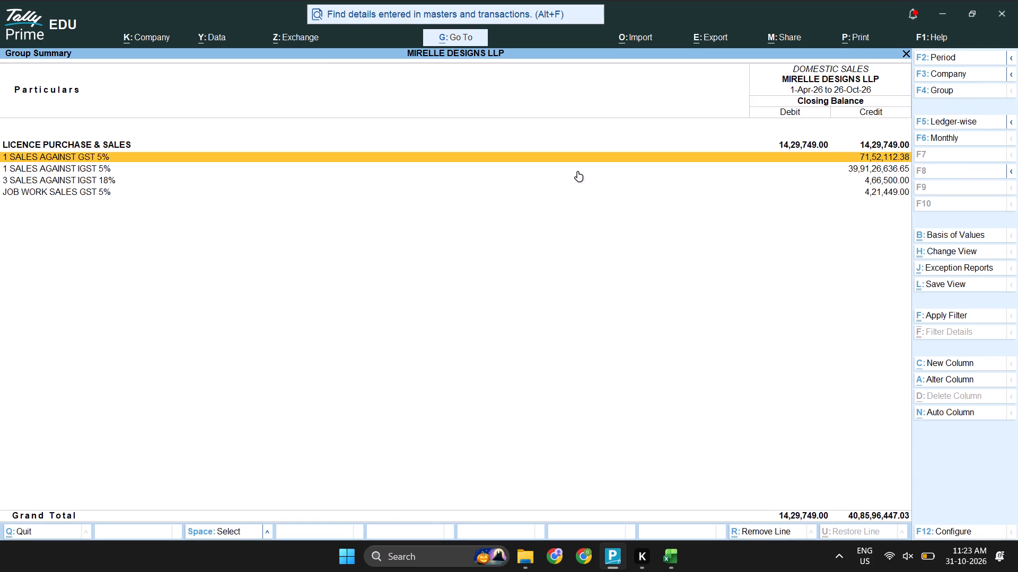
pyautogui.press('Down')
pyautogui.press('Return')
pyautogui.press('Return')
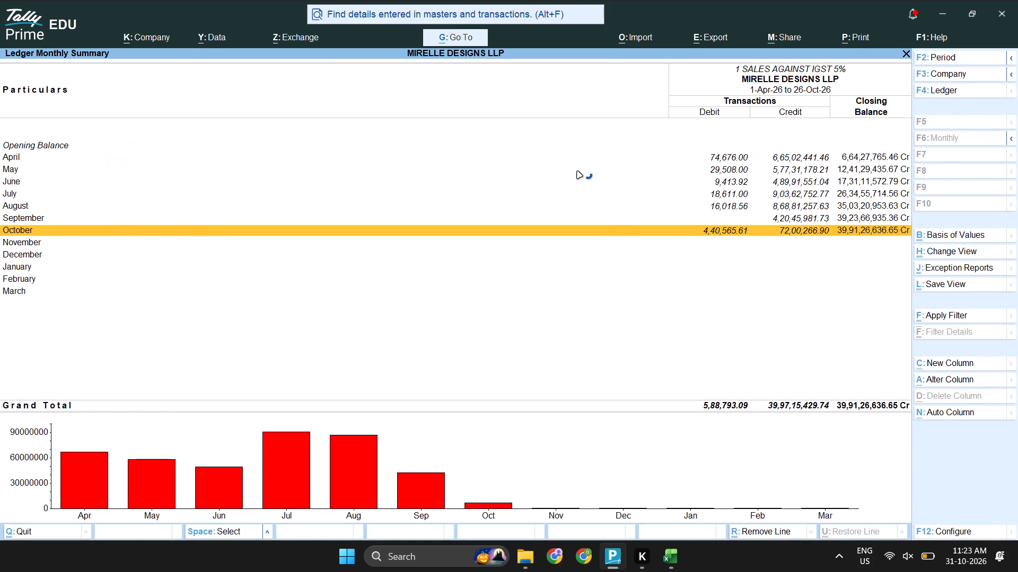
# Change the ledger vouchers' period to 1-Apr-26 to 31-Oct-26, staying on the voucher list.
pyautogui.press('F2')
pyautogui.press('space')
pyautogui.press('space')
pyautogui.press('Return')
pyautogui.press('Return')
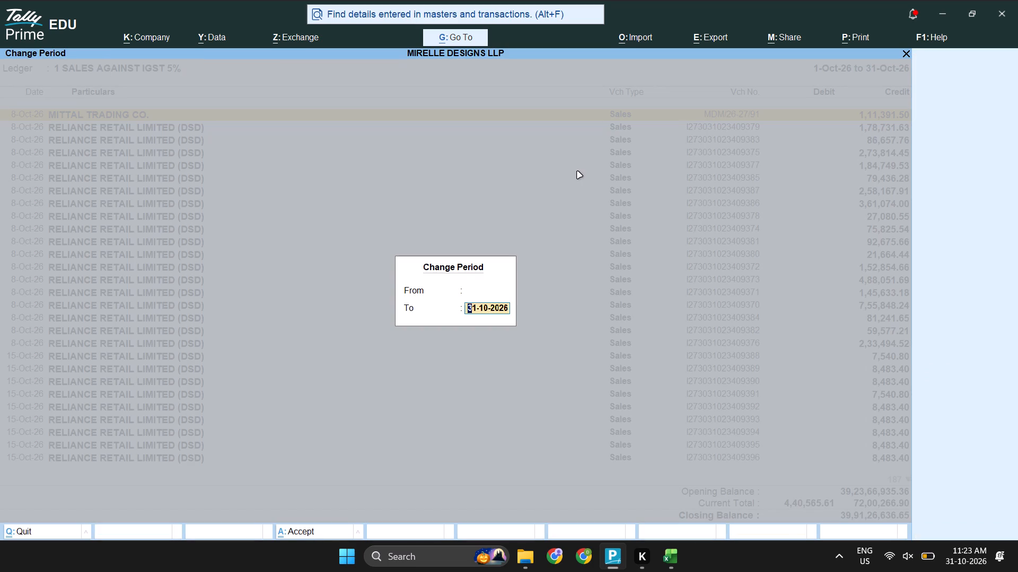
pyautogui.press('Return')
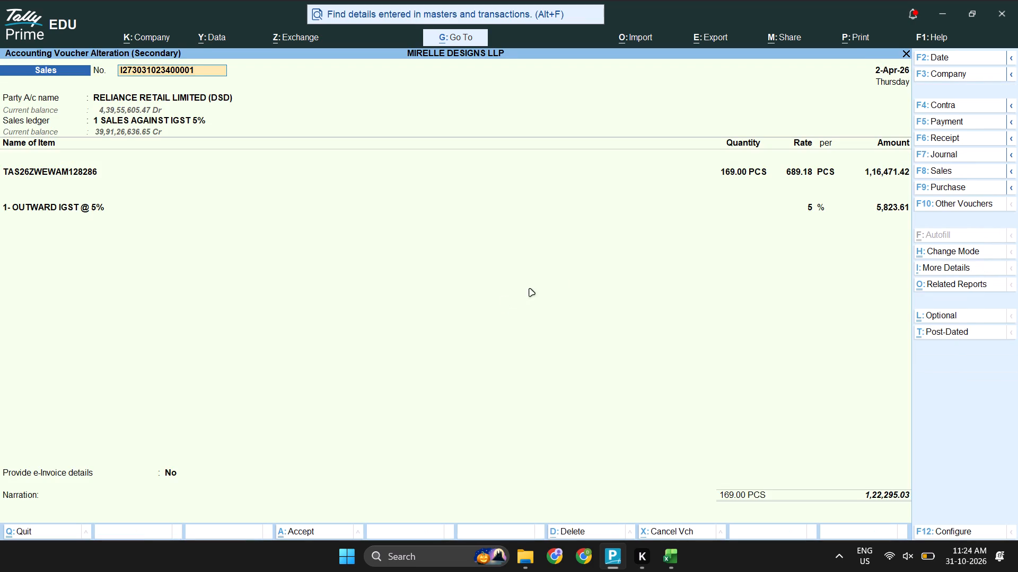
pyautogui.press('Escape')
pyautogui.press('Escape')
pyautogui.press('Escape')
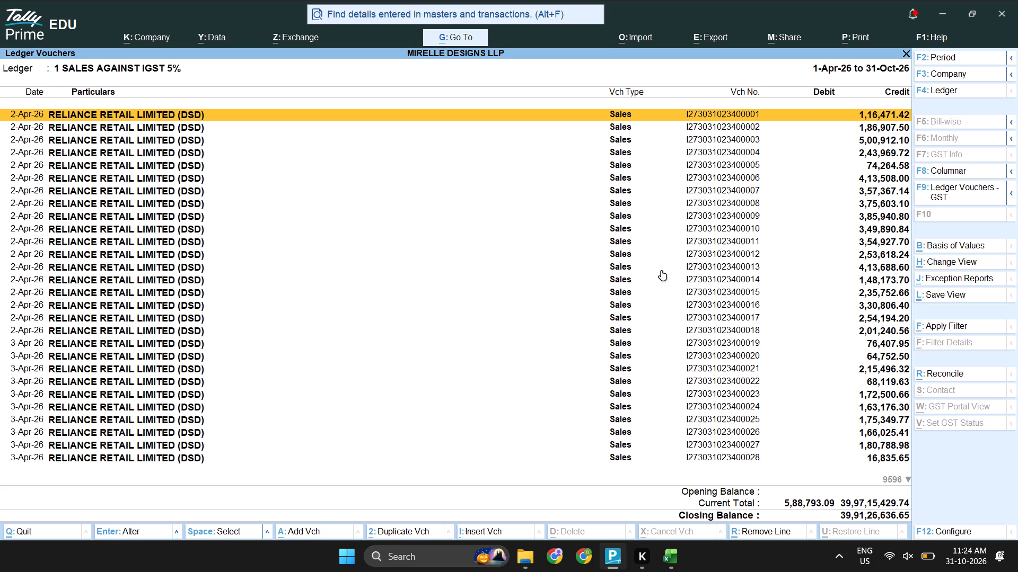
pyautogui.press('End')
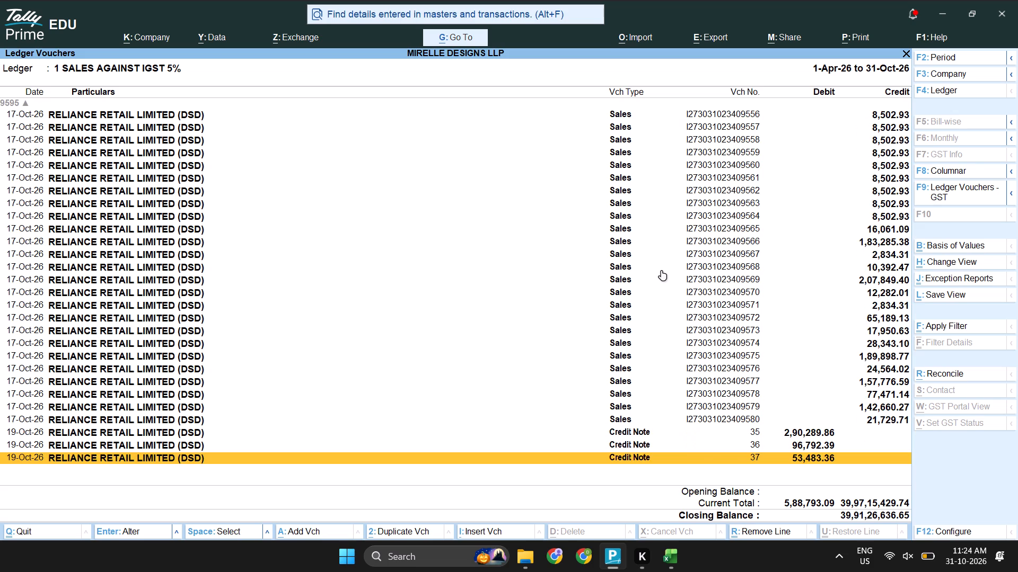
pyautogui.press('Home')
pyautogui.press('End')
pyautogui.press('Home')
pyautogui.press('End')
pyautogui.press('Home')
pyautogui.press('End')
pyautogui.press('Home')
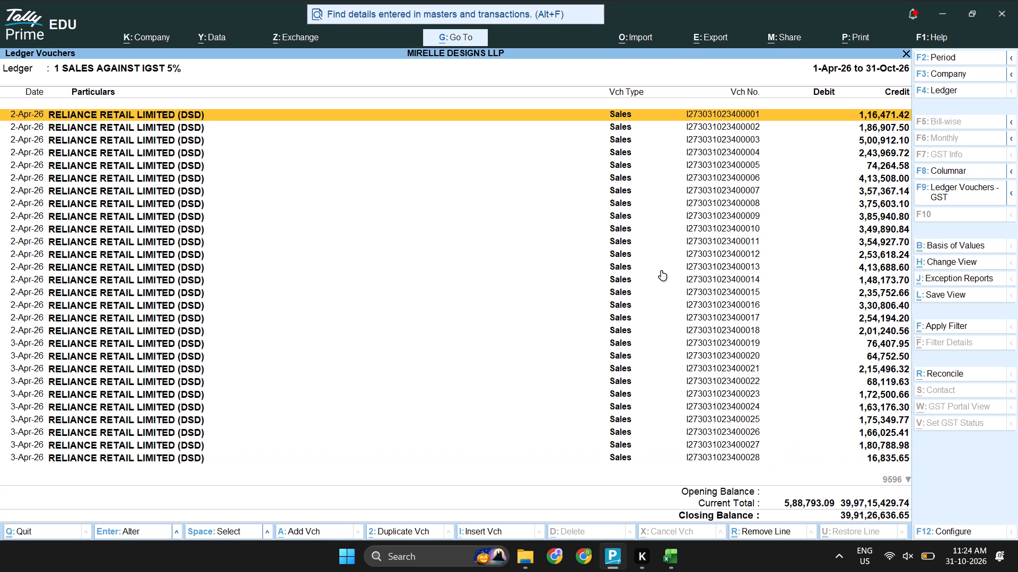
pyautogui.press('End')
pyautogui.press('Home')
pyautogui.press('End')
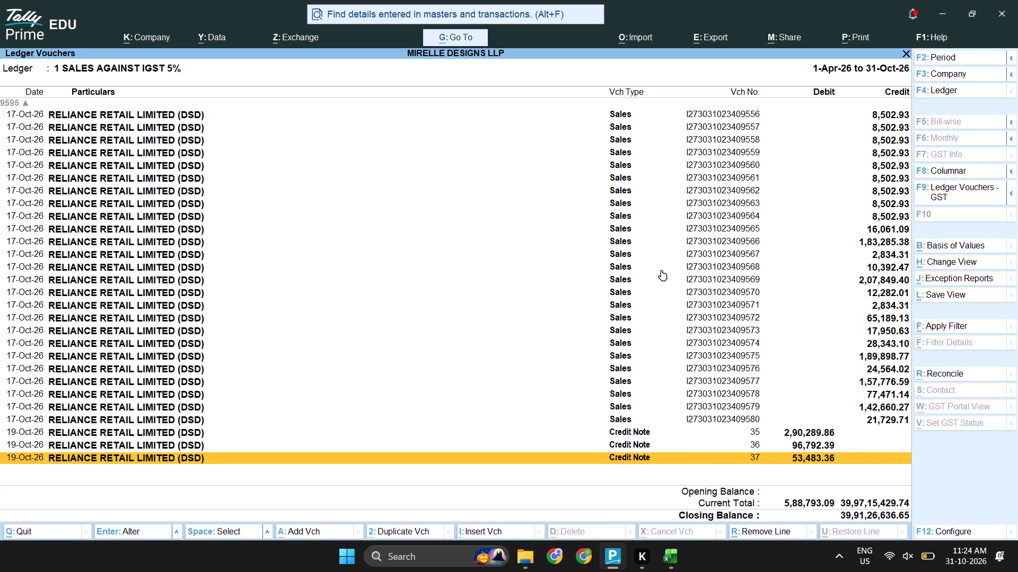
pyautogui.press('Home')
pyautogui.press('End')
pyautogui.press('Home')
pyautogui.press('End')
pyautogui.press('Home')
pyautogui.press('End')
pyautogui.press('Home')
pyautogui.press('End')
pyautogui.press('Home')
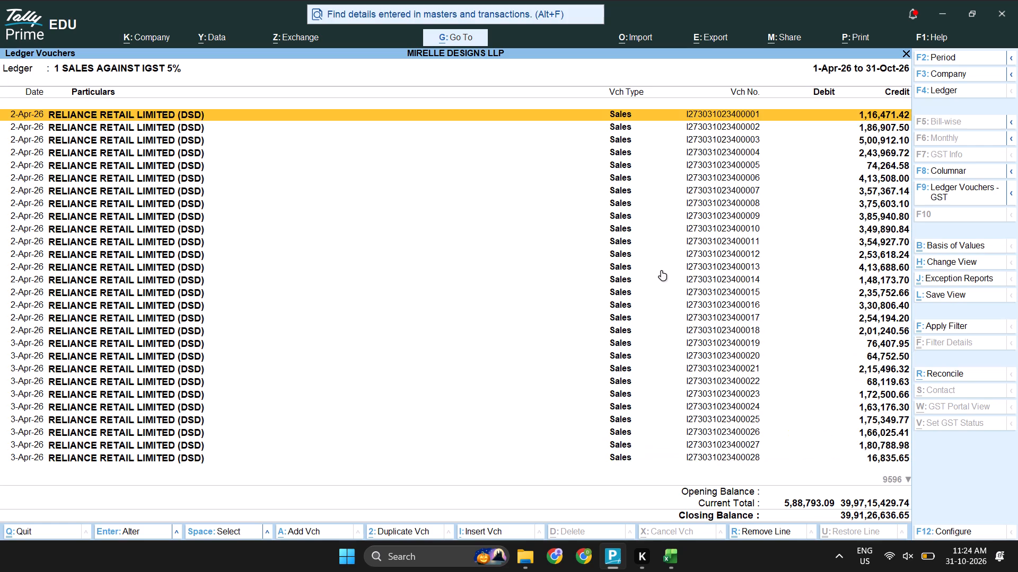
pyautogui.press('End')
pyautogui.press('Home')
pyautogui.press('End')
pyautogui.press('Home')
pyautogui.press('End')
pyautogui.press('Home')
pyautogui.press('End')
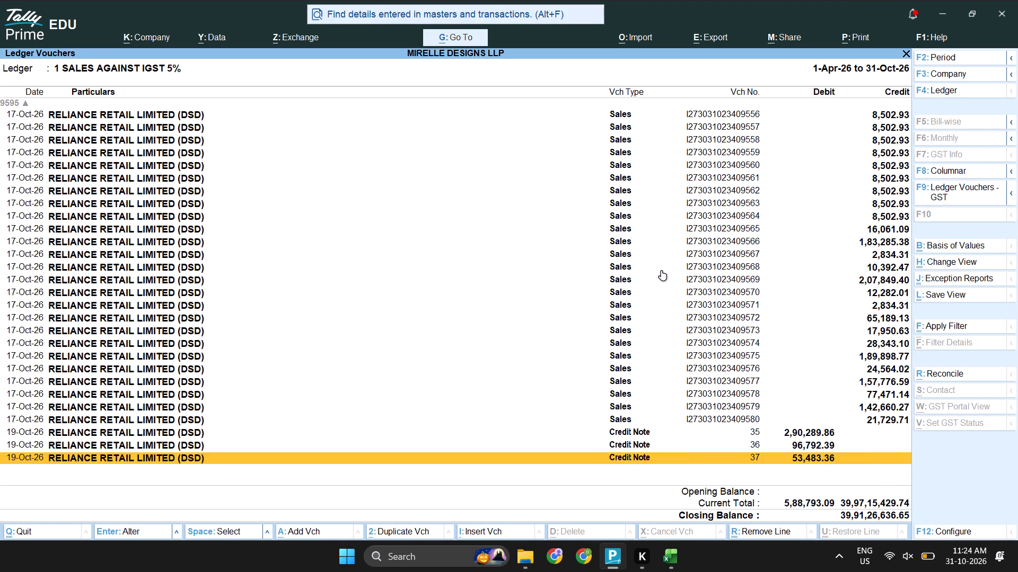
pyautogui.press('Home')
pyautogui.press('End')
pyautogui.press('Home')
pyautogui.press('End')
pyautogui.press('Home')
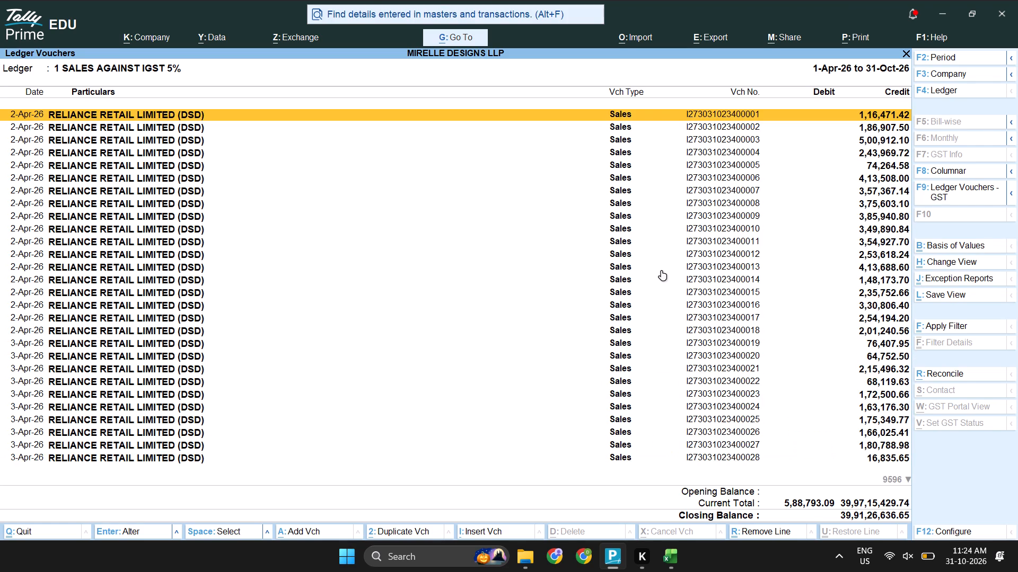
# Filter the 1 SALES AGAINST IGST 5% vouchers by the copied style number TAS26ZWEWAM126569.
pyautogui.hotkey('ctrl', 'f')
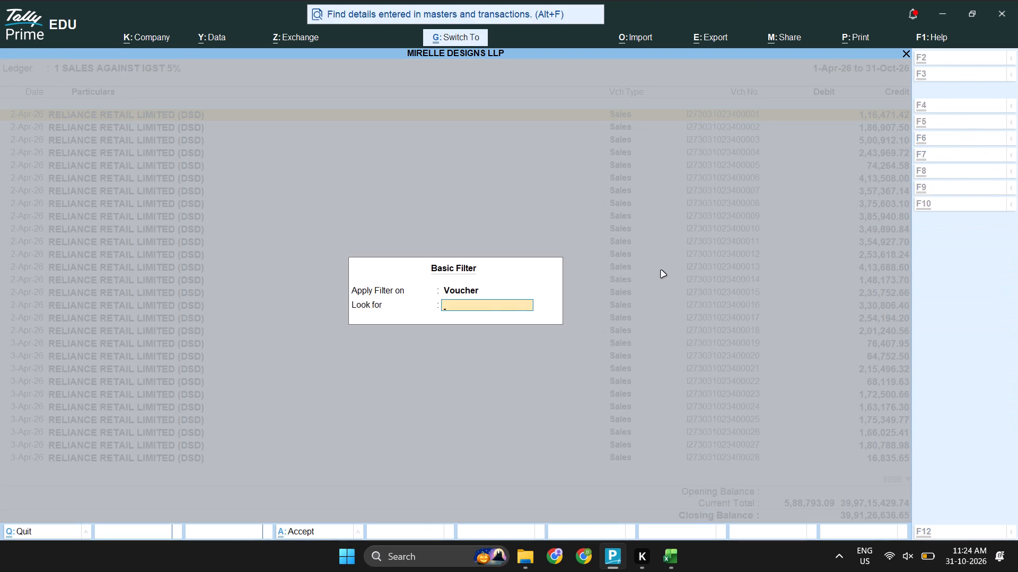
pyautogui.hotkey('ctrl', 'v')
pyautogui.press('Return')
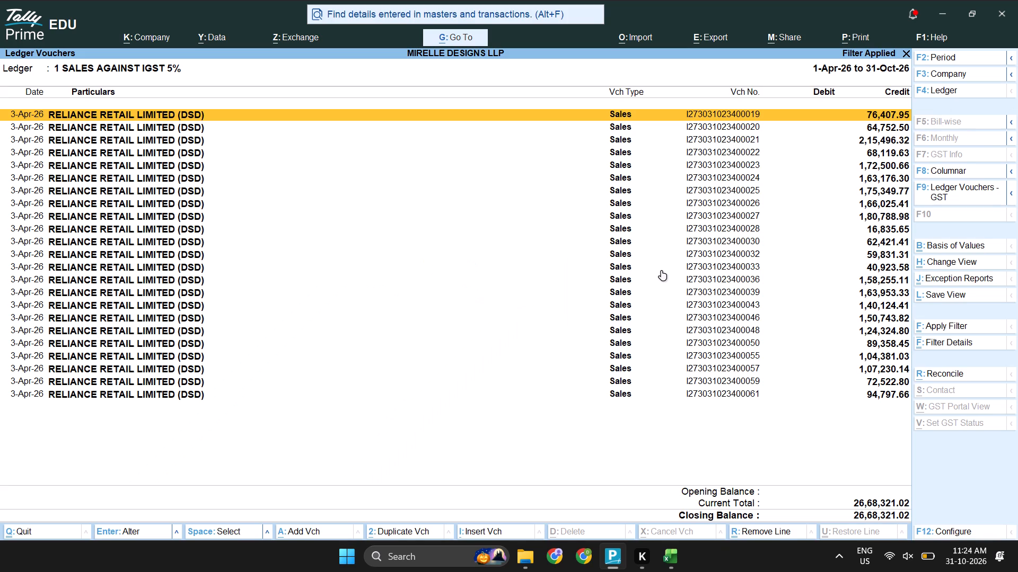
pyautogui.hotkey('ctrl', 'e')
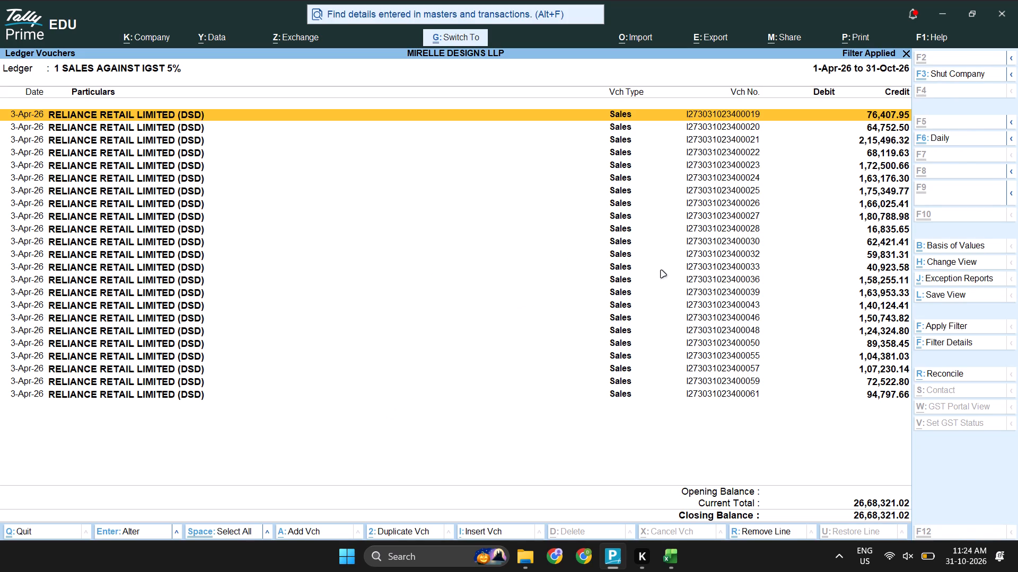
pyautogui.press('Escape')
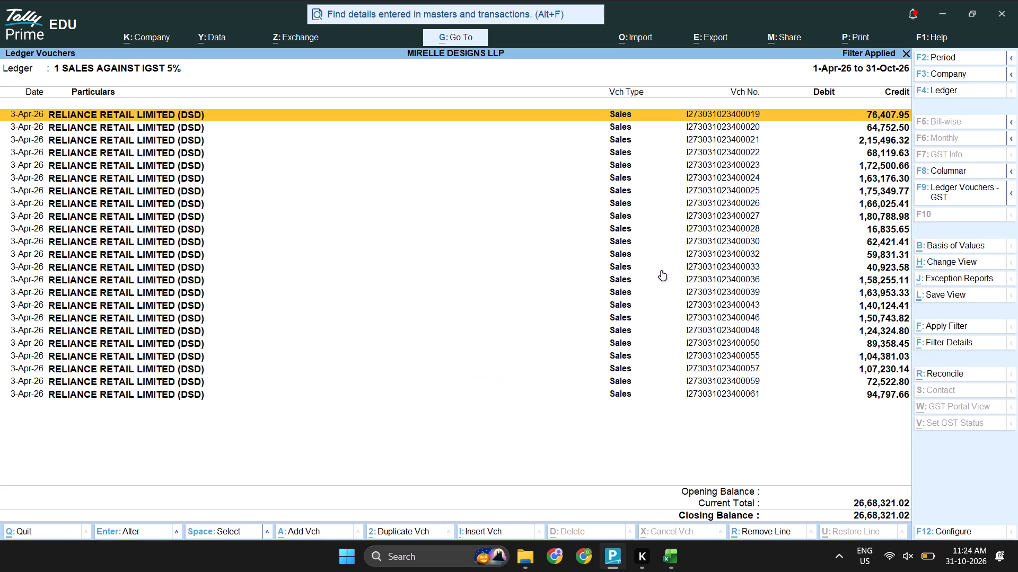
pyautogui.hotkey('shift', 'Down')
pyautogui.hotkey('shift', 'Down')
pyautogui.hotkey('shift', 'Down')
pyautogui.hotkey('shift', 'Down')
pyautogui.hotkey('shift', 'Down')
pyautogui.hotkey('shift', 'Down')
pyautogui.hotkey('shift', 'Down')
pyautogui.hotkey('shift', 'Down')
pyautogui.hotkey('shift', 'Down')
pyautogui.hotkey('shift', 'Down')
pyautogui.hotkey('shift', 'Down')
pyautogui.hotkey('shift', 'Down')
pyautogui.hotkey('shift', 'Down')
pyautogui.hotkey('shift', 'Down')
pyautogui.hotkey('shift', 'Down')
pyautogui.hotkey('shift', 'Down')
pyautogui.hotkey('shift', 'Down')
pyautogui.hotkey('shift', 'Down')
pyautogui.hotkey('shift', 'Down')
pyautogui.hotkey('shift', 'Down')
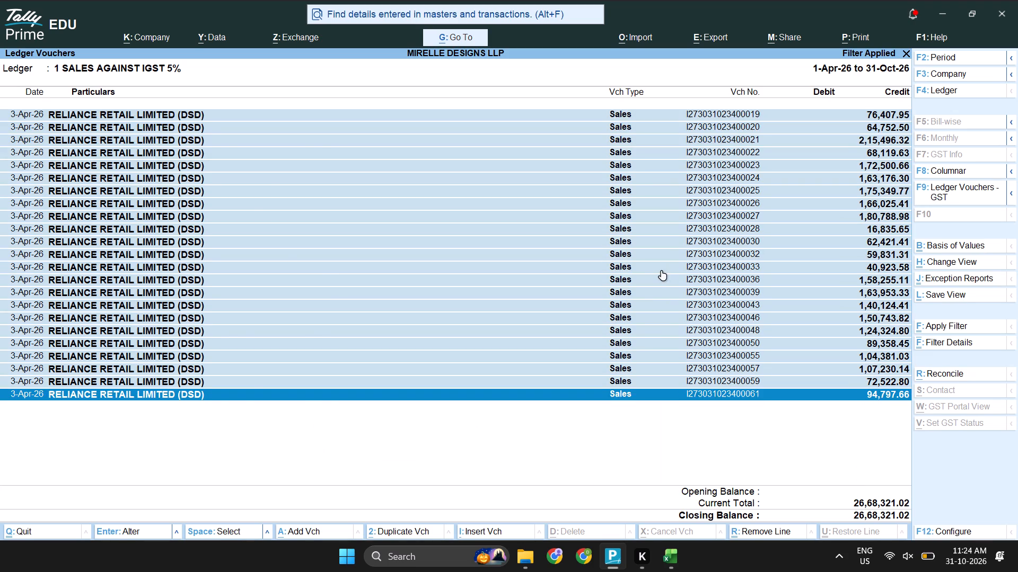
pyautogui.hotkey('shift', 'Return')
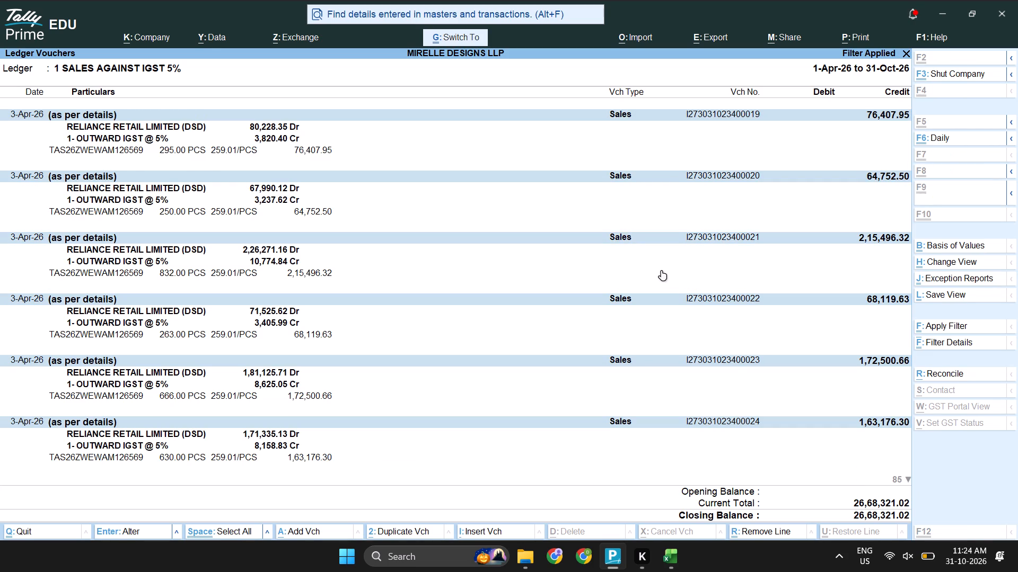
# Export the detailed ledger vouchers to Excel as Tally.xlsx in Downloads, overwriting the existing file.
pyautogui.hotkey('ctrl', 'e')
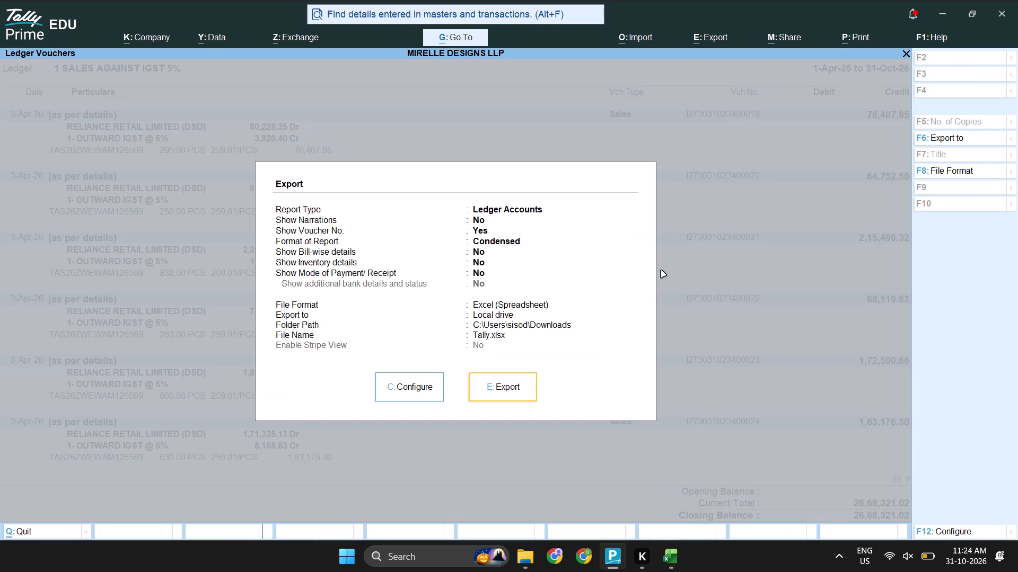
pyautogui.press('e')
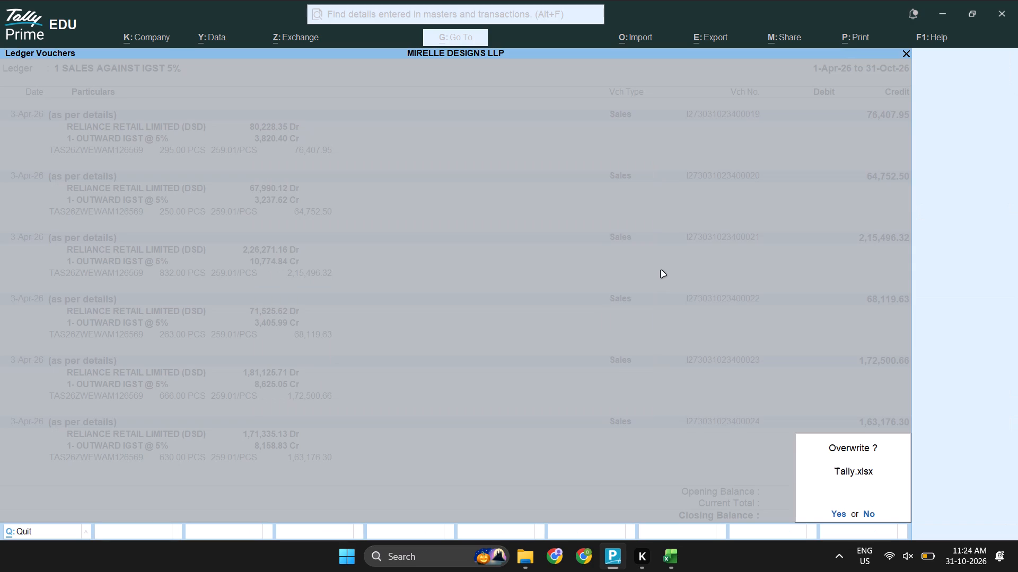
pyautogui.press('Return')
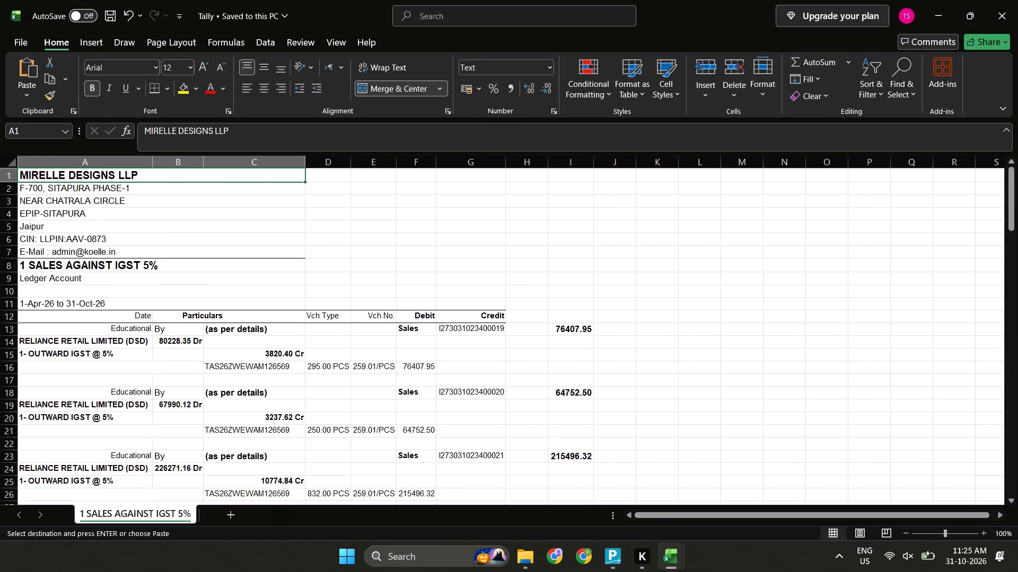
# Add column filters to the exported voucher table in Tally.xlsx, using row 12 as the header.
pyautogui.press('Escape')
pyautogui.click(487, 316)
pyautogui.press('Left')
pyautogui.press('Left')
pyautogui.hotkey('ctrl', 'Left')
pyautogui.hotkey('ctrl', 'Left')
pyautogui.press('Left')
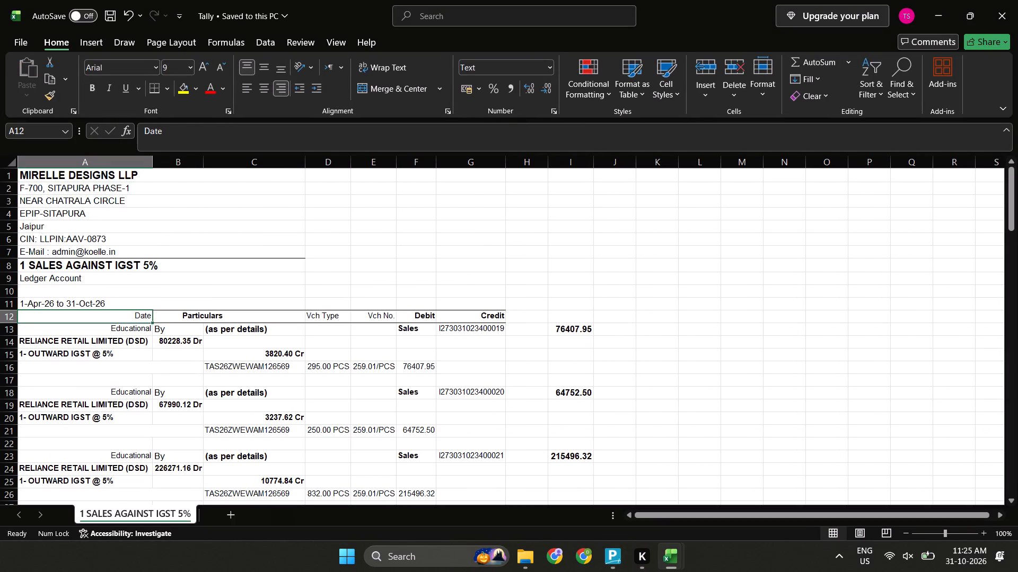
pyautogui.hotkey('shift', 'Down')
pyautogui.hotkey('shift', 'Down')
pyautogui.hotkey('shift', 'Down')
pyautogui.hotkey('shift', 'Down')
pyautogui.hotkey('shift', 'Down')
pyautogui.hotkey('shift', 'Down')
pyautogui.hotkey('shift', 'Down')
pyautogui.hotkey('shift', 'Down')
pyautogui.hotkey('shift', 'Down')
pyautogui.hotkey('shift', 'Down')
pyautogui.hotkey('shift', 'Down')
pyautogui.hotkey('shift', 'Down')
pyautogui.hotkey('shift', 'Down')
pyautogui.hotkey('shift', 'Down')
pyautogui.hotkey('shift', 'Down')
pyautogui.hotkey('shift', 'Down')
pyautogui.hotkey('shift', 'Down')
pyautogui.hotkey('shift', 'Down')
pyautogui.hotkey('shift', 'Down')
pyautogui.hotkey('shift', 'Down')
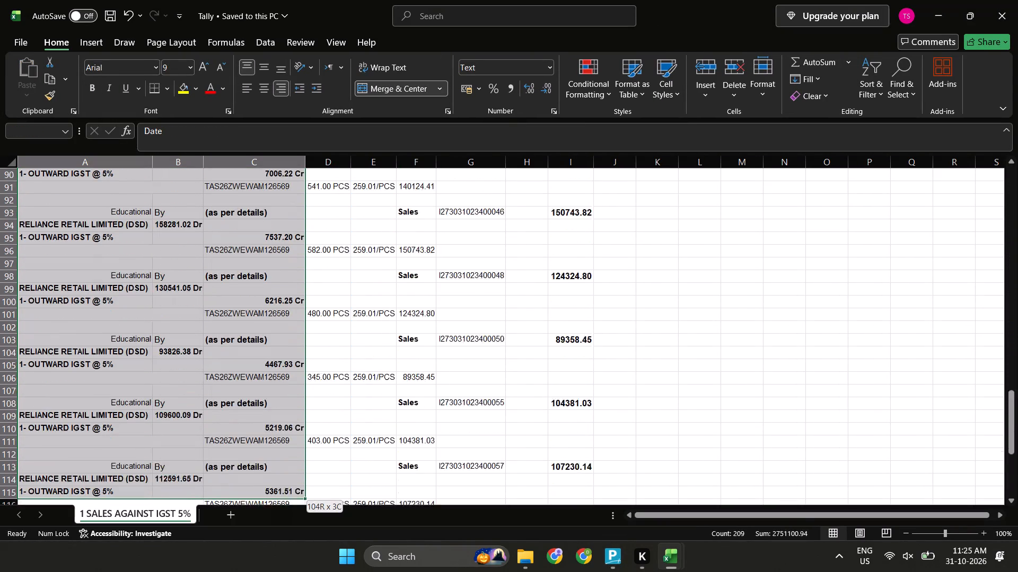
pyautogui.hotkey('shift', 'Right')
pyautogui.hotkey('shift', 'Right')
pyautogui.hotkey('shift', 'Right')
pyautogui.hotkey('shift', 'Right')
pyautogui.write('at')
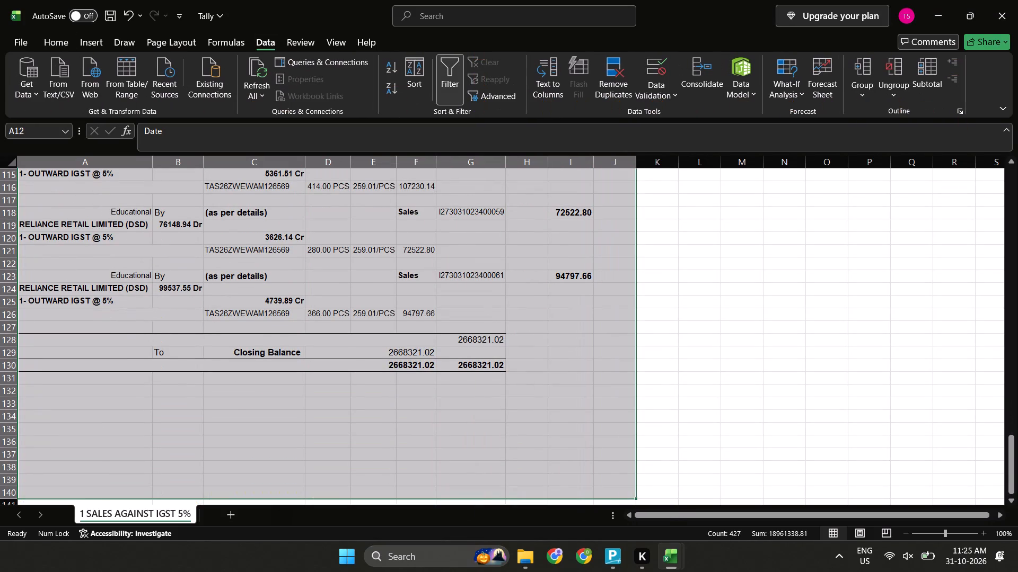
# Enter =E16 in H13 to bring the first invoice's rate onto its voucher number row.
pyautogui.press('Right')
pyautogui.press('Up')
pyautogui.press('Right')
pyautogui.press('Right')
pyautogui.press('Right')
pyautogui.press('Down')
pyautogui.press('Right')
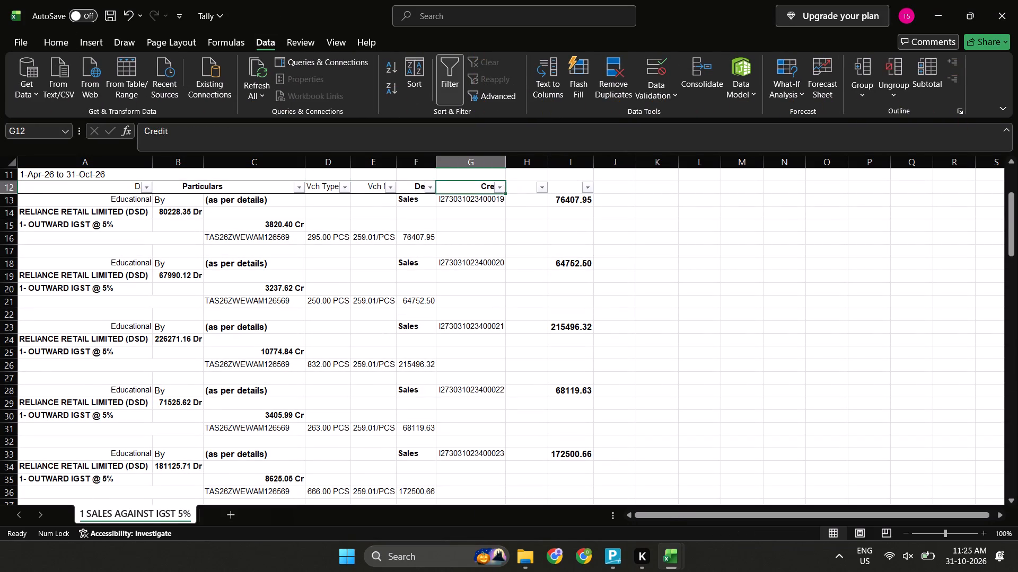
pyautogui.hotkey('alt', 'Down')
pyautogui.press('Escape')
pyautogui.press('Right')
pyautogui.press('Down')
pyautogui.press('=')
pyautogui.press('Down')
pyautogui.press('Left')
pyautogui.press('Down')
pyautogui.press('Left')
pyautogui.press('Left')
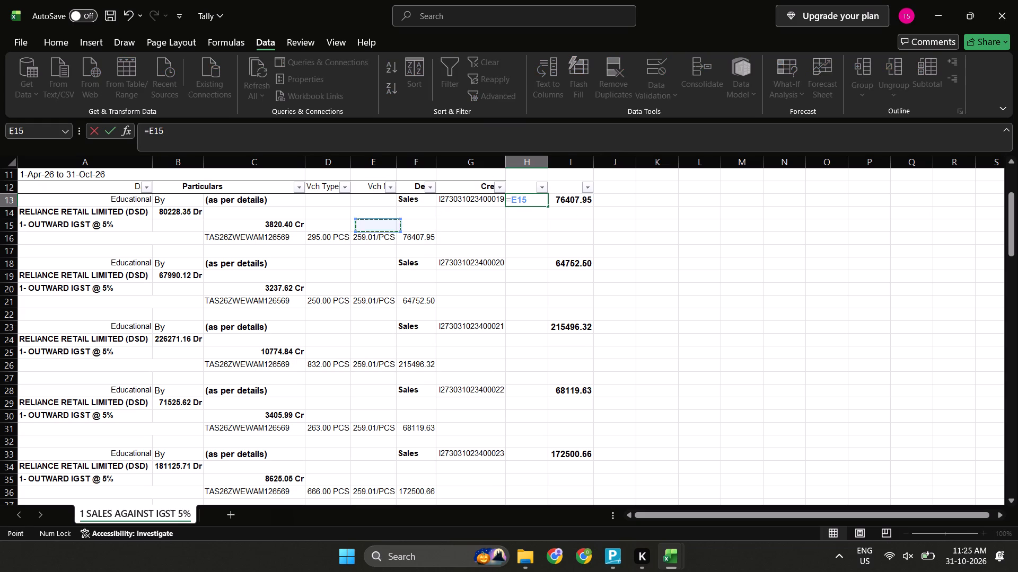
pyautogui.press('Down')
pyautogui.press('Return')
# Filter the Credit column to exclude blanks.
pyautogui.press('Up')
pyautogui.press('Left')
pyautogui.press('Up')
pyautogui.hotkey('alt', 'Down')
pyautogui.hotkey('alt', 'Down')
pyautogui.hotkey('alt', 'Down')
pyautogui.hotkey('alt', 'Down')
pyautogui.hotkey('alt', 'Down')
pyautogui.hotkey('alt', 'Down')
pyautogui.hotkey('alt', 'Down')
pyautogui.hotkey('alt', 'Down')
pyautogui.hotkey('alt', 'Down')
pyautogui.hotkey('alt', 'Down')
pyautogui.hotkey('alt', 'Down')
pyautogui.hotkey('alt', 'Down')
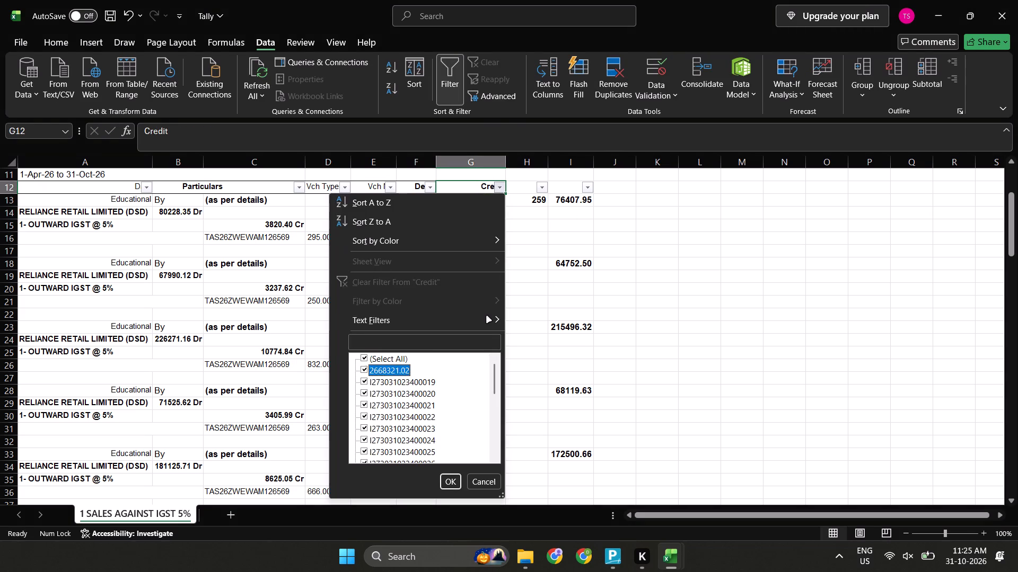
pyautogui.press('End')
pyautogui.press('space')
pyautogui.press('Return')
# Show the linked rate in H13 with two decimal places.
pyautogui.press('Down')
pyautogui.press('Down')
pyautogui.press('Right')
pyautogui.press('Left')
pyautogui.hotkey('ctrl', 'Down')
pyautogui.press('Right')
pyautogui.press('Up')
pyautogui.press('Up')
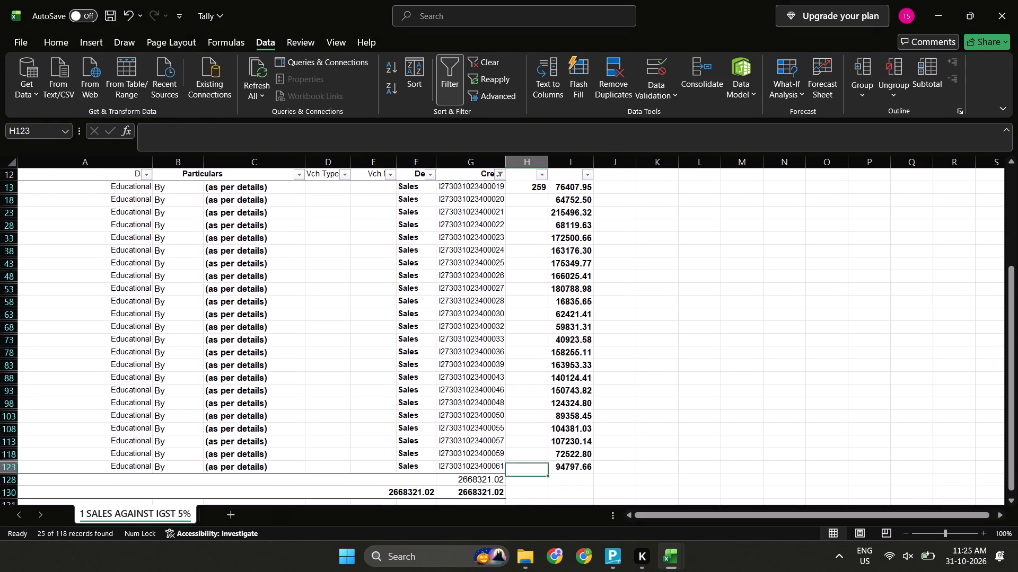
pyautogui.hotkey('ctrl', 'shift', 'Up')
pyautogui.press('Escape')
pyautogui.press('Up')
pyautogui.press('Up')
pyautogui.hotkey('ctrl', 'Up')
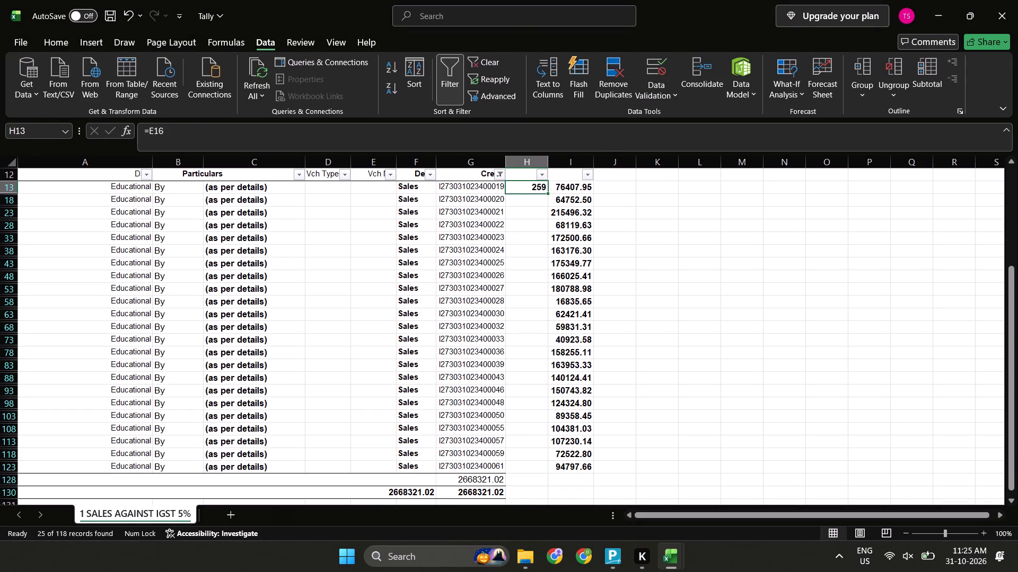
pyautogui.click(63, 40)
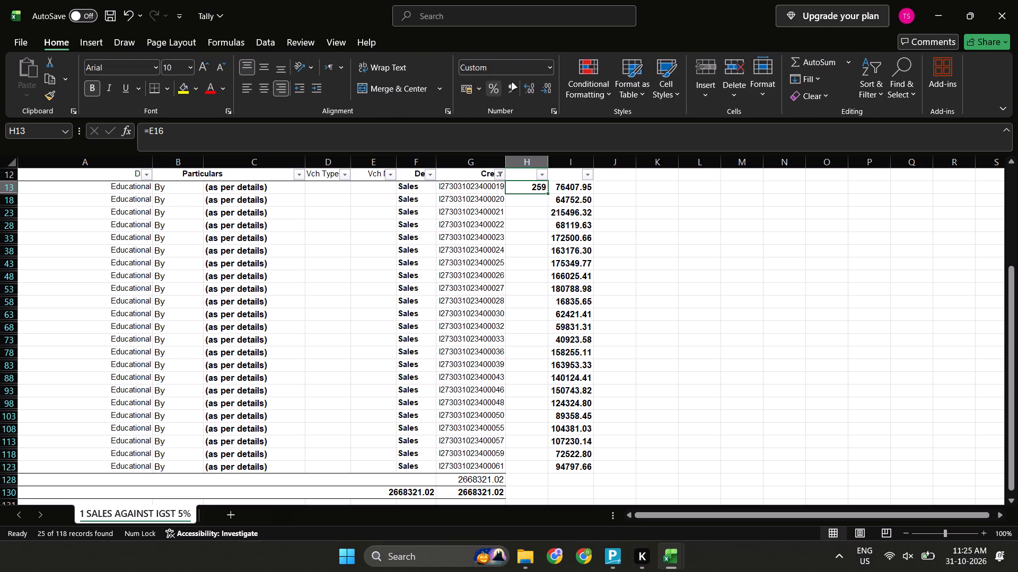
pyautogui.doubleClick(532, 89)
# Fill the rate formula from H13 down to H123 in the visible voucher rows only.
pyautogui.press('Left')
pyautogui.hotkey('ctrl', 'Down')
pyautogui.press('Right')
pyautogui.press('Up')
pyautogui.press('Up')
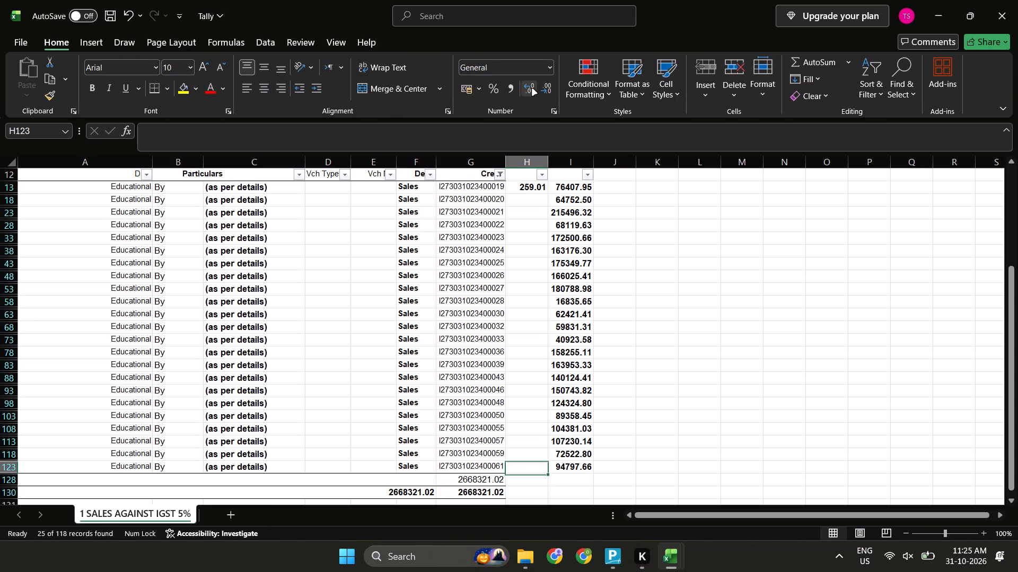
pyautogui.hotkey('ctrl', 'shift', 'Up')
pyautogui.hotkey('alt', ';')
pyautogui.hotkey('ctrl', 'd')
# Copy the visible invoice numbers and rates in G13:H123, leaving out the total rows.
pyautogui.press('Right')
pyautogui.press('Down')
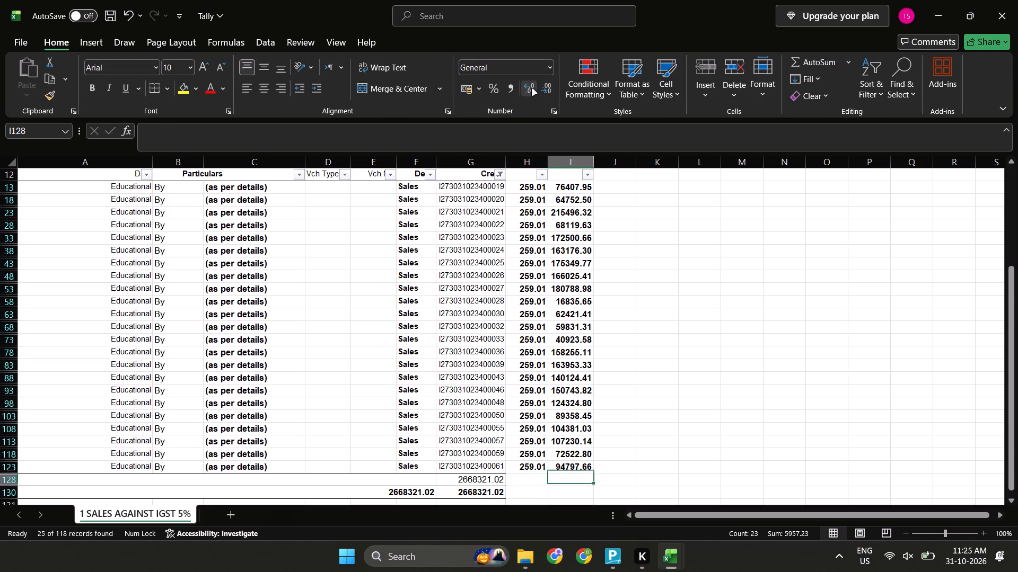
pyautogui.press('Left')
pyautogui.press('Up')
pyautogui.hotkey('ctrl', 'Up')
pyautogui.hotkey('ctrl', 'Up')
pyautogui.press('Down')
pyautogui.press('Left')
pyautogui.press('Down')
pyautogui.press('Down')
pyautogui.hotkey('ctrl', 'Down')
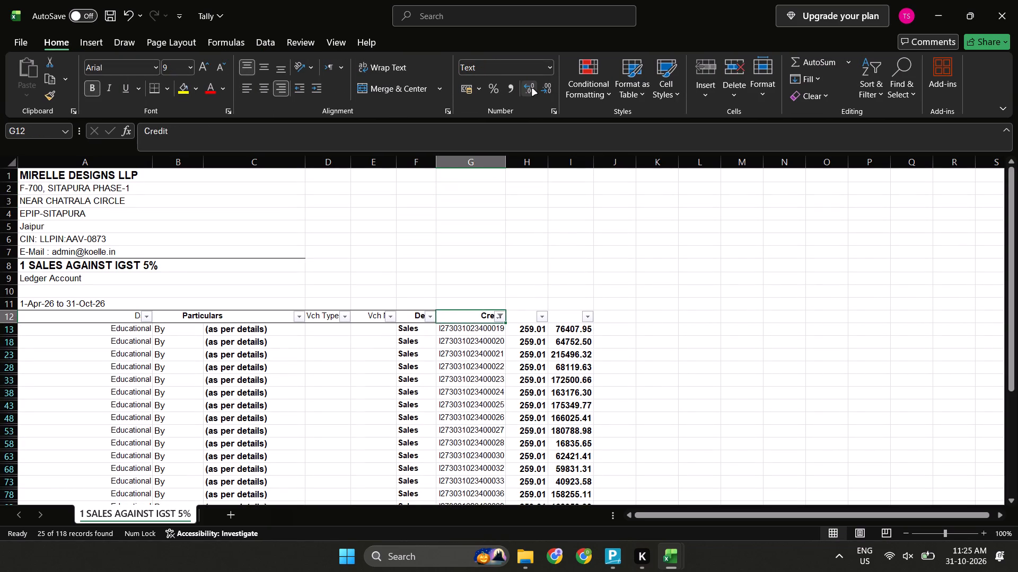
pyautogui.press('Down')
pyautogui.hotkey('ctrl', 'shift', 'Down')
pyautogui.hotkey('shift', 'Up')
pyautogui.hotkey('shift', 'Right')
pyautogui.hotkey('shift', 'Up')
pyautogui.hotkey('ctrl', 'c')
# Switch to the PO RATE MATCH sheet and paste the invoice numbers and rates as values starting at G55.
pyautogui.hotkey('alt', 'Tab')
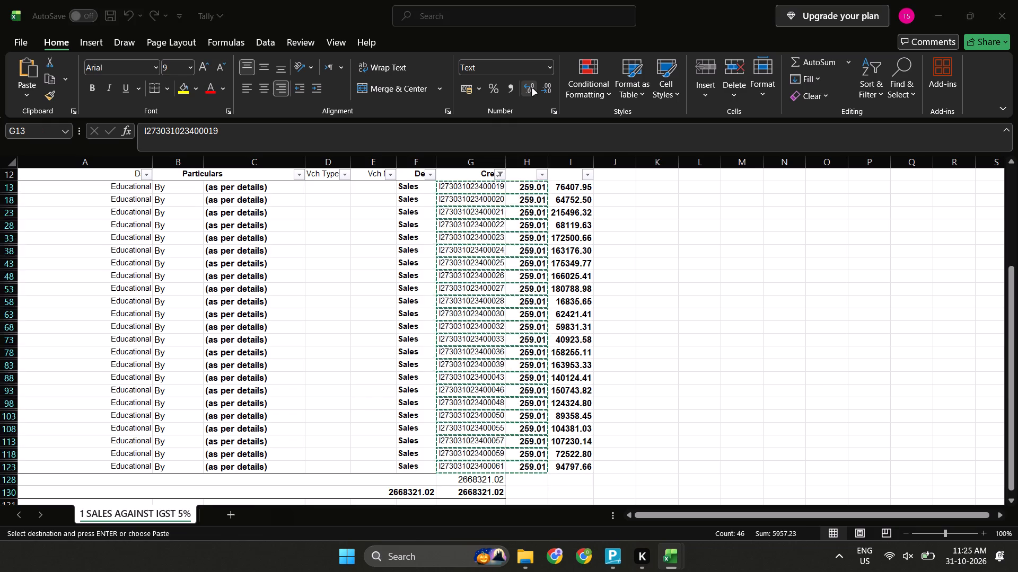
pyautogui.press('Right')
pyautogui.hotkey('ctrl', 'alt', 'v')
pyautogui.press('v')
pyautogui.press('Return')
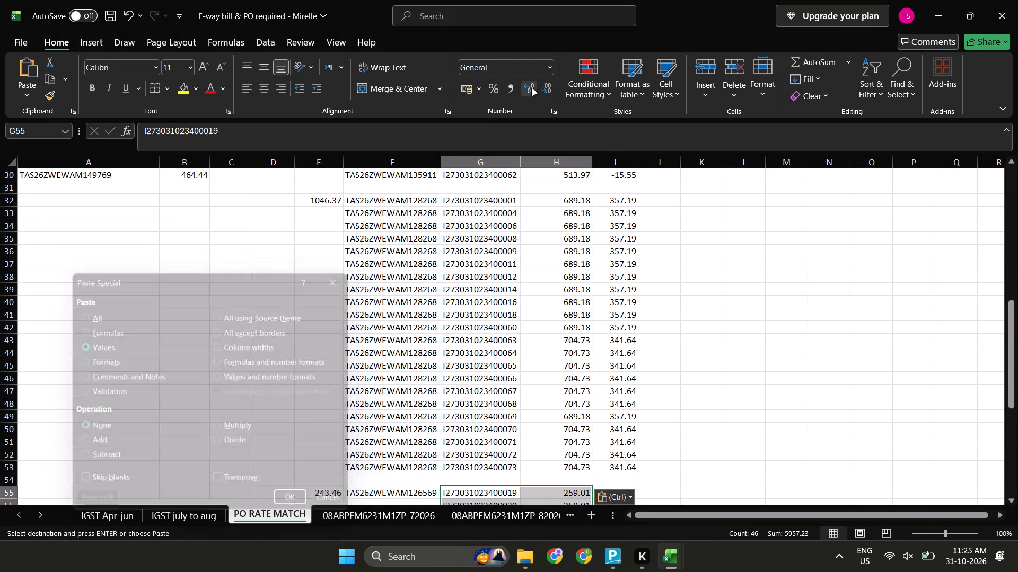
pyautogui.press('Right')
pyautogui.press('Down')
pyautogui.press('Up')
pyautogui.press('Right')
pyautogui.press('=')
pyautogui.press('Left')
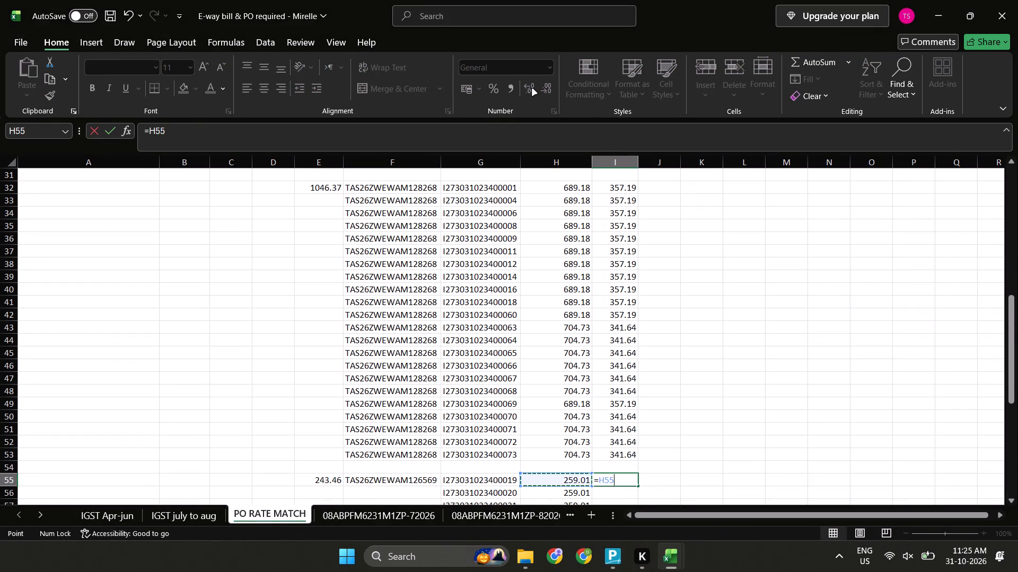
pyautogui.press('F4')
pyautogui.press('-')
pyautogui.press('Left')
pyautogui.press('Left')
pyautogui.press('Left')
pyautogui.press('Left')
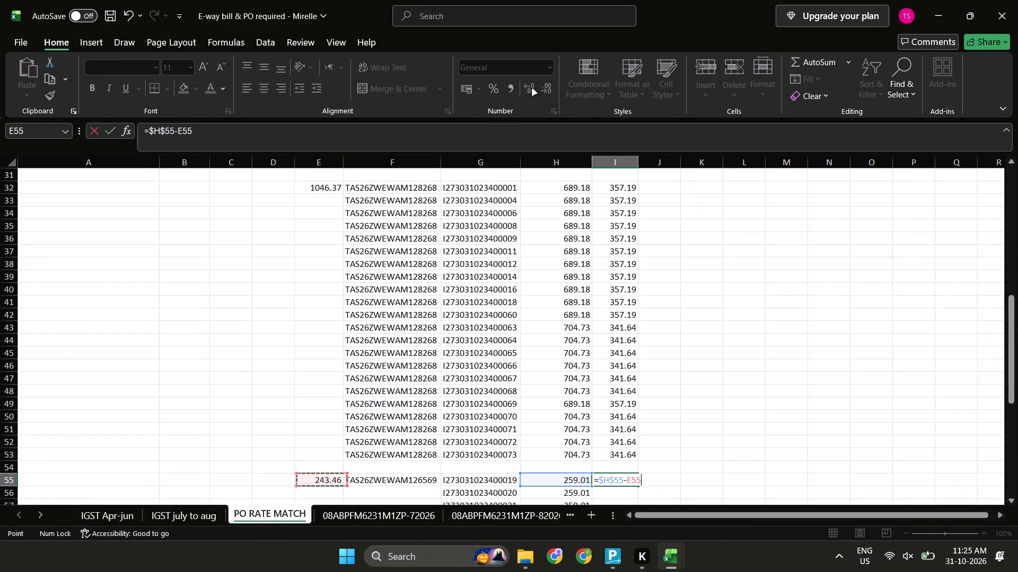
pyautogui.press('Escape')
# Enter the rate difference formula =$E$55-H55 in I55 for style TAS26ZWEWAM126569.
pyautogui.press('=')
pyautogui.press('Left')
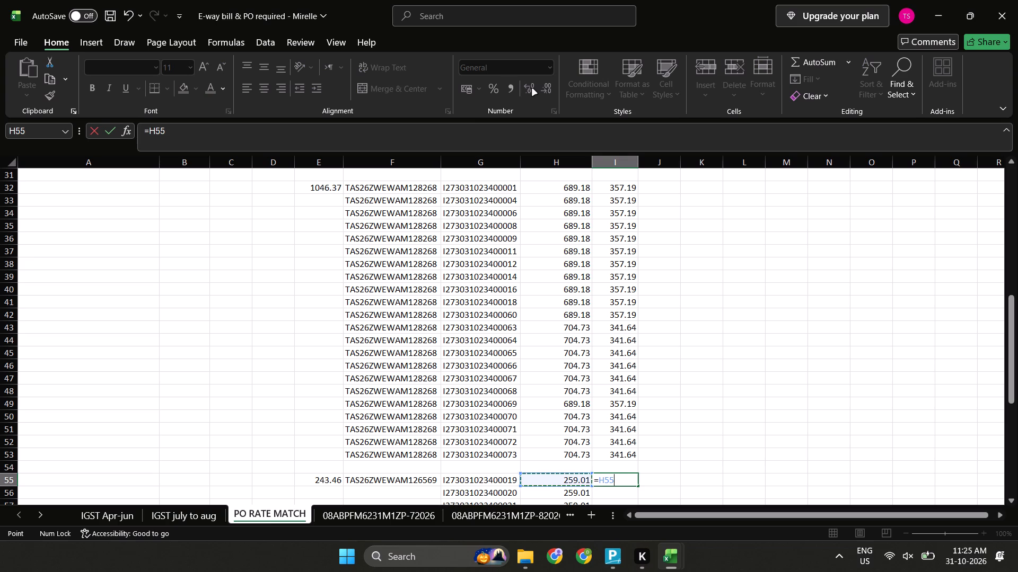
pyautogui.press('Left')
pyautogui.press('Left')
pyautogui.press('Left')
pyautogui.press('F4')
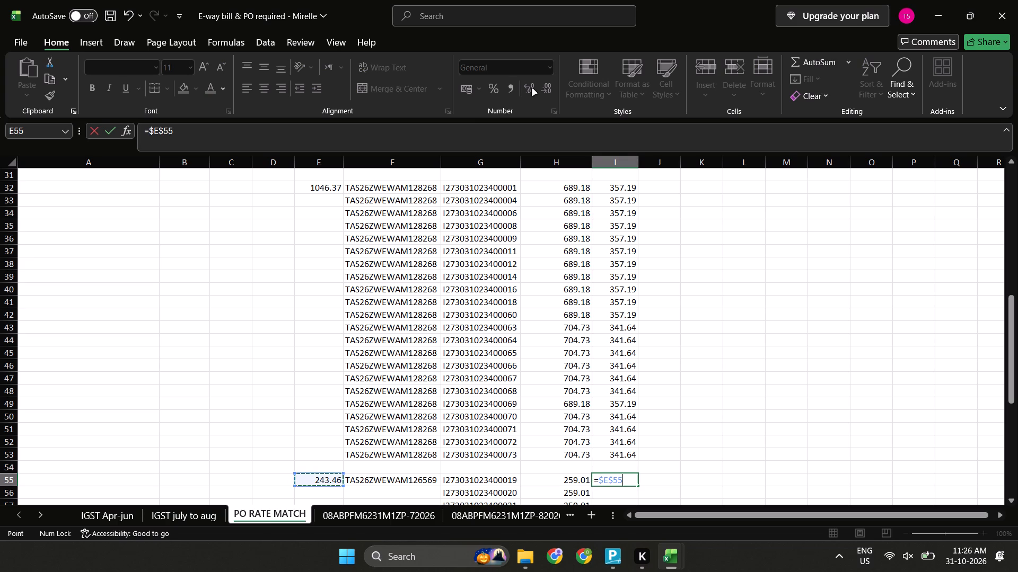
pyautogui.press('-')
pyautogui.press('Left')
pyautogui.press('Return')
# Fill the difference formula from I55 down to I77, the last invoice row of the block.
pyautogui.press('Down')
pyautogui.press('Left')
pyautogui.hotkey('ctrl', 'Down')
pyautogui.press('Right')
pyautogui.press('Up')
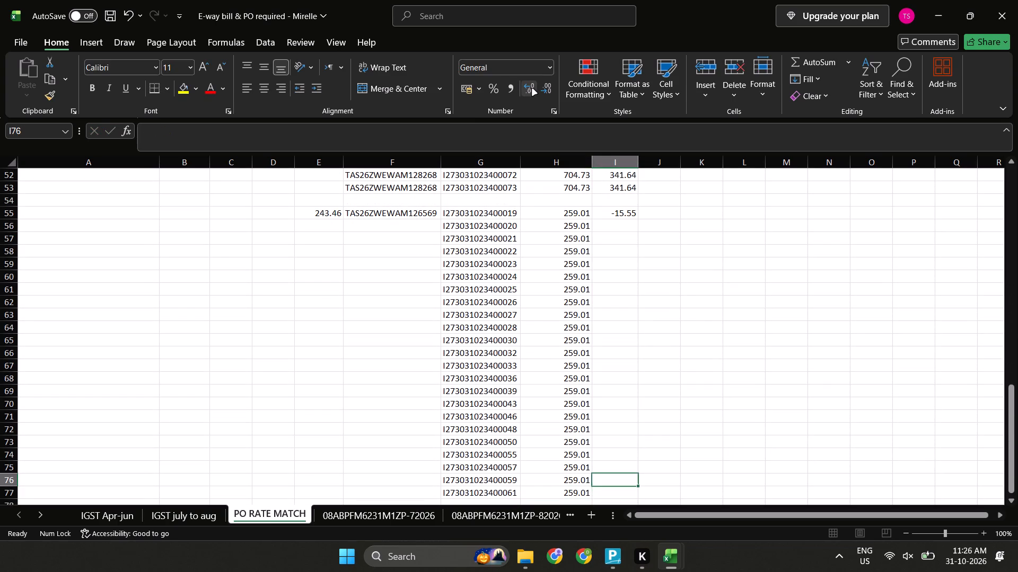
pyautogui.press('Down')
pyautogui.hotkey('ctrl', 'shift', 'Up')
pyautogui.hotkey('ctrl', 'd')
# Fill style number TAS26ZWEWAM126569 from F55 down to F77 beside every invoice of the block.
pyautogui.press('Down')
pyautogui.press('Up')
pyautogui.press('Left')
pyautogui.press('Up')
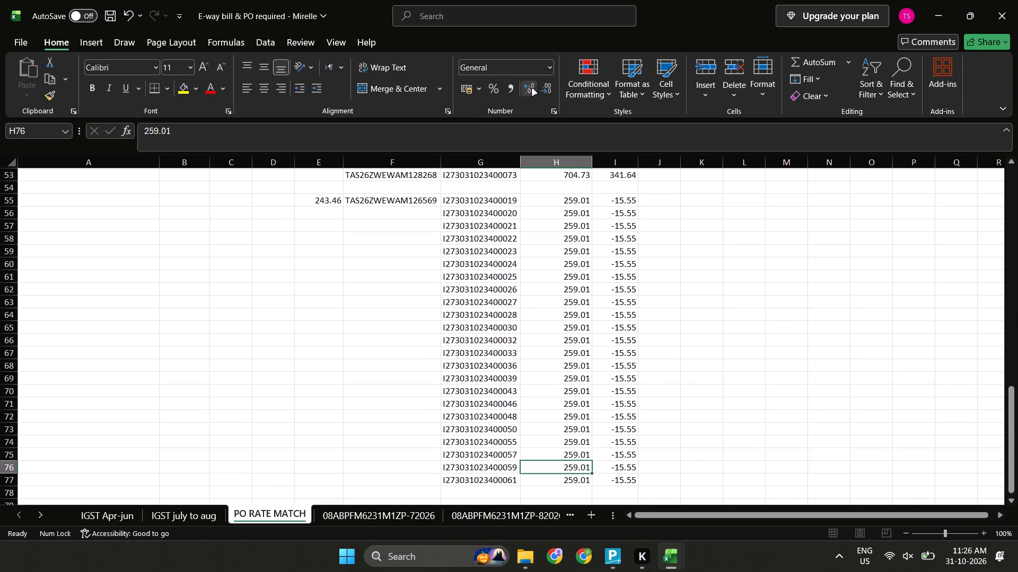
pyautogui.press('Up')
pyautogui.press('Left')
pyautogui.press('Up')
pyautogui.press('Left')
pyautogui.press('Down')
pyautogui.press('Down')
pyautogui.press('Down')
pyautogui.hotkey('ctrl', 'shift', 'Up')
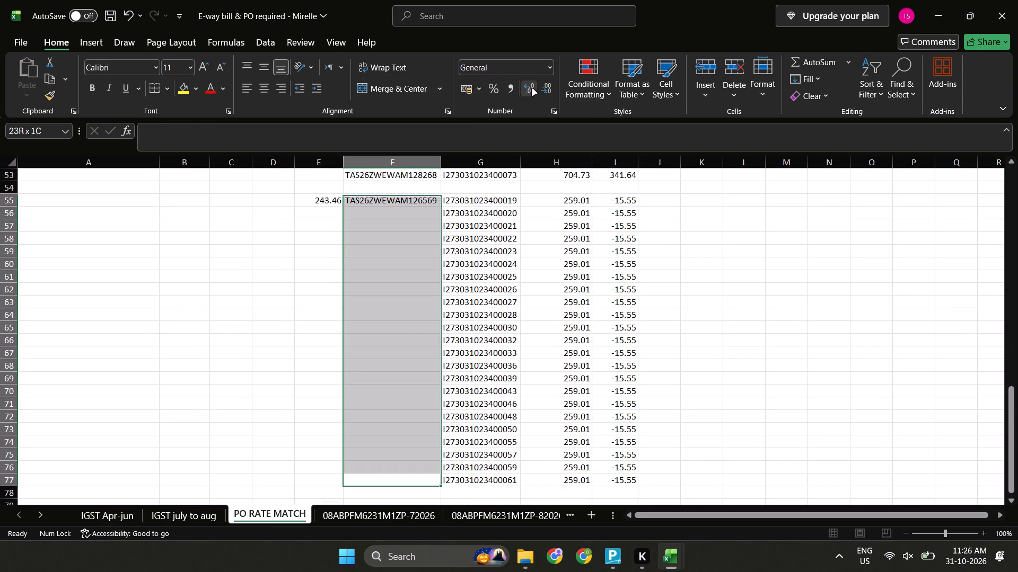
pyautogui.hotkey('ctrl', 'd')
pyautogui.press('Down')
pyautogui.press('Right')
pyautogui.press('Down')
pyautogui.press('Left')
pyautogui.press('Up')
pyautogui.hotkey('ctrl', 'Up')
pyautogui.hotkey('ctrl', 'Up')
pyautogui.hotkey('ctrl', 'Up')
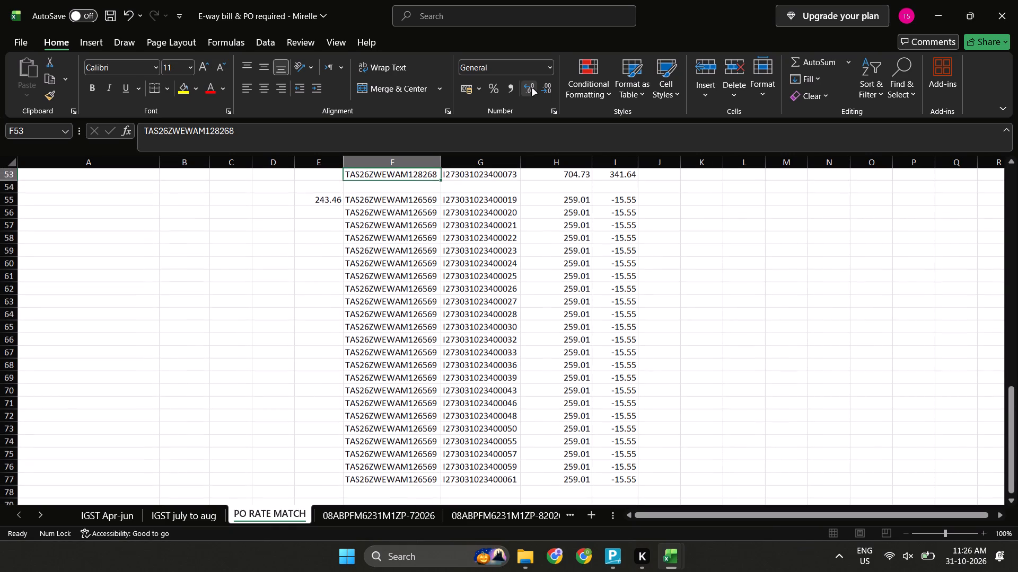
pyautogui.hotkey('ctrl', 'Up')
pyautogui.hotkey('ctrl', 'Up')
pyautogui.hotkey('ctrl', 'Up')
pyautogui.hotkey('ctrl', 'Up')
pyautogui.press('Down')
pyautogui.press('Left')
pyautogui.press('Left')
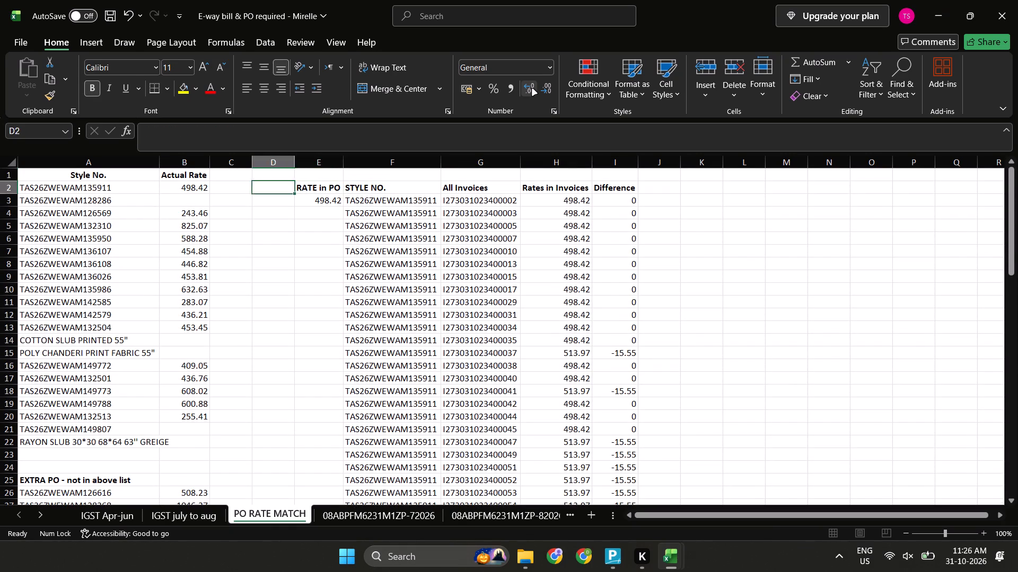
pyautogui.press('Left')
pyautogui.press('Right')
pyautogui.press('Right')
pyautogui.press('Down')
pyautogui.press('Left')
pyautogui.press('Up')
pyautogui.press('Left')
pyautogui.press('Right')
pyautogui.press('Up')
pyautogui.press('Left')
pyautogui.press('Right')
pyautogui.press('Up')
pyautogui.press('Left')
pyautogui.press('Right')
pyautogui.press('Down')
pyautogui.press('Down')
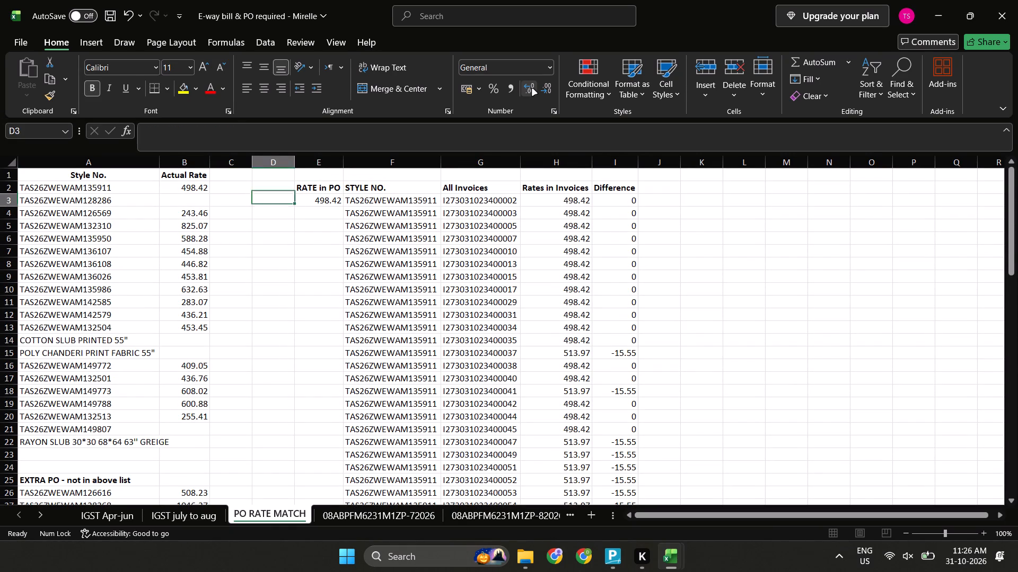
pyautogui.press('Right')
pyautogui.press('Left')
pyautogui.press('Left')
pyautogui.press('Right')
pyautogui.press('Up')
# Insert a blank column before the Style No. column.
pyautogui.press('Left')
pyautogui.press('Up')
pyautogui.press('Left')
pyautogui.press('Left')
pyautogui.press('Up')
pyautogui.press('Right')
pyautogui.press('Down')
pyautogui.press('Left')
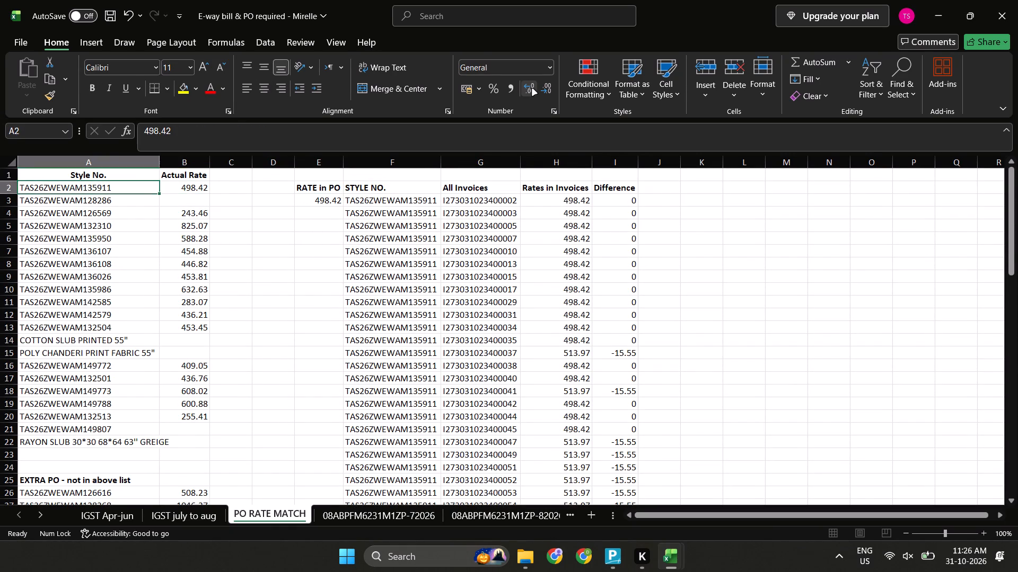
pyautogui.hotkey('ctrl', 'space')
pyautogui.hotkey('ctrl', '+')
# Start serial numbering in the new column with 1 in A2 and a formula adding 1 to A2 in A3.
pyautogui.press('Left')
pyautogui.press('1')
pyautogui.press('Return')
pyautogui.press('+')
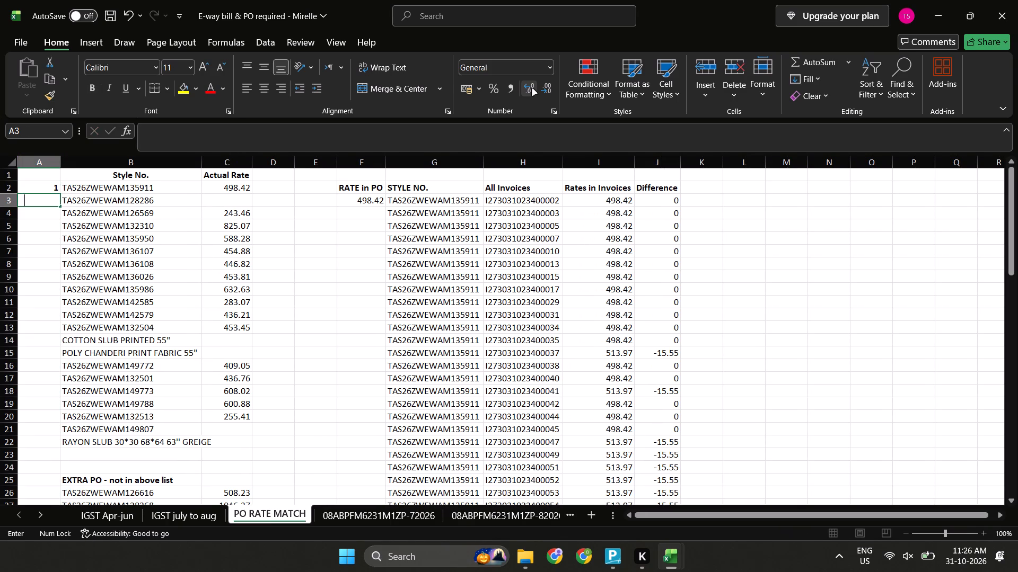
pyautogui.press('Up')
pyautogui.write('+1')
pyautogui.press('Return')
# Fill the serial number formula from A3 down to A22, the last row of the main style list.
pyautogui.press('Up')
pyautogui.press('Right')
pyautogui.hotkey('ctrl', 'Down')
pyautogui.press('Left')
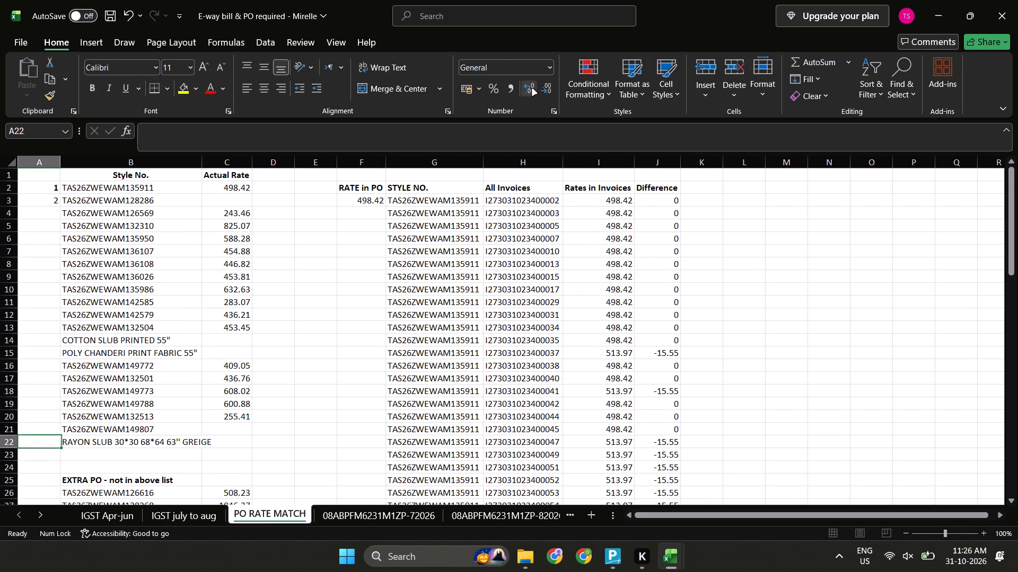
pyautogui.press('Up')
pyautogui.press('Down')
pyautogui.hotkey('ctrl', 'shift', 'Up')
pyautogui.hotkey('ctrl', 'd')
# Number the styles under EXTRA PO - not in above list from 22 to 26 in A26:A30.
pyautogui.press('Right')
pyautogui.press('Down')
pyautogui.press('Down')
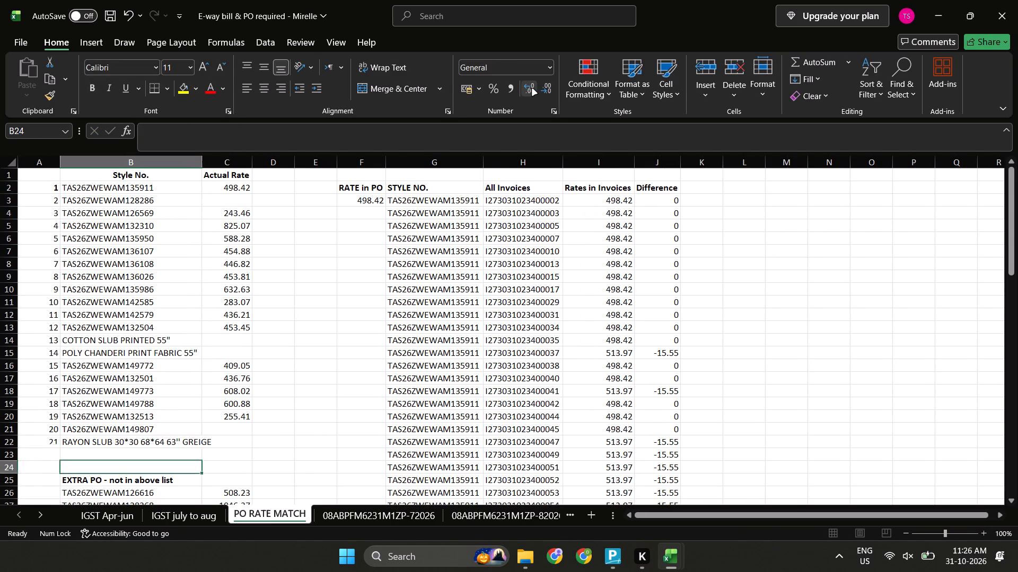
pyautogui.press('Down')
pyautogui.press('Down')
pyautogui.press('Down')
pyautogui.press('Down')
pyautogui.press('Down')
pyautogui.press('Down')
pyautogui.press('Down')
pyautogui.press('Down')
pyautogui.press('Down')
pyautogui.press('Up')
pyautogui.press('Left')
pyautogui.press('Up')
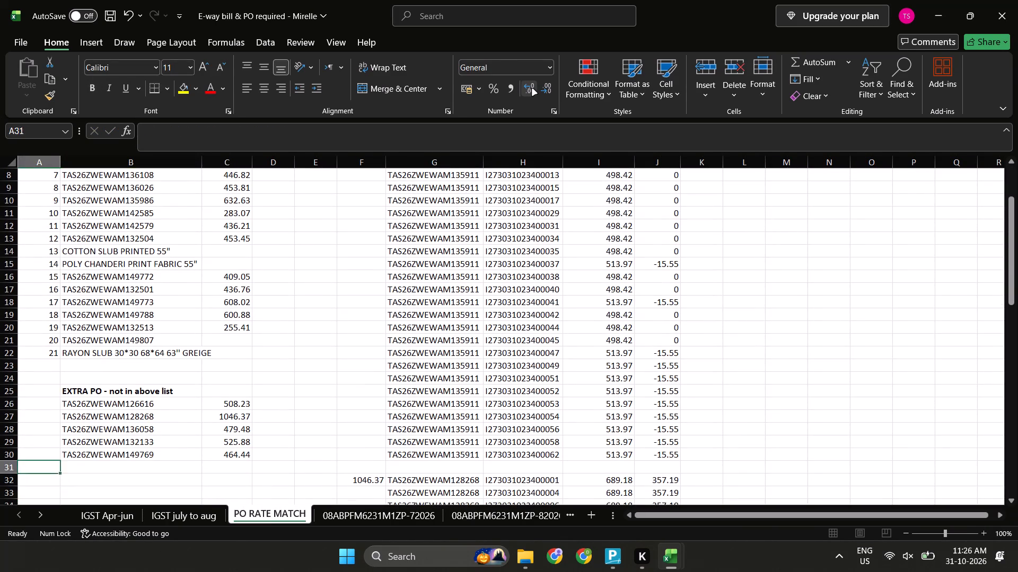
pyautogui.press('Up')
pyautogui.press('Up')
pyautogui.press('Up')
pyautogui.press('Up')
pyautogui.press('Up')
pyautogui.write('22')
pyautogui.press('Return')
pyautogui.write('23')
pyautogui.press('Return')
pyautogui.write('24')
pyautogui.press('Return')
pyautogui.write('25')
pyautogui.press('Return')
pyautogui.write('26')
pyautogui.press('Return')
# Left-align the whole serial number column A.
pyautogui.press('Right')
pyautogui.press('Down')
pyautogui.press('Up')
pyautogui.press('Left')
pyautogui.press('Up')
pyautogui.press('Up')
pyautogui.hotkey('ctrl', 'space')
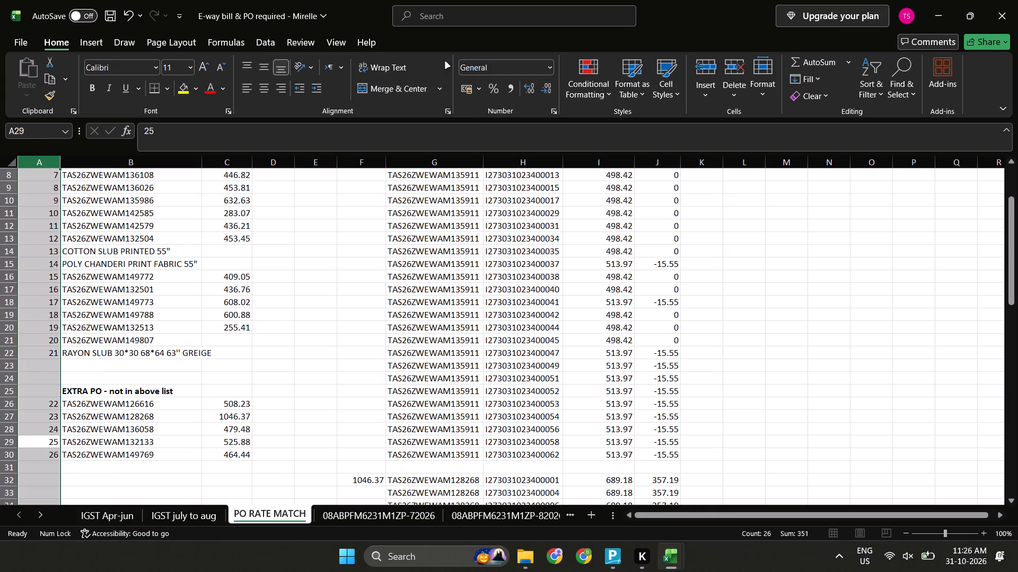
pyautogui.click(241, 88)
# Remove the bold formatting from the serial number 1 in A2.
pyautogui.press('Up')
pyautogui.press('Right')
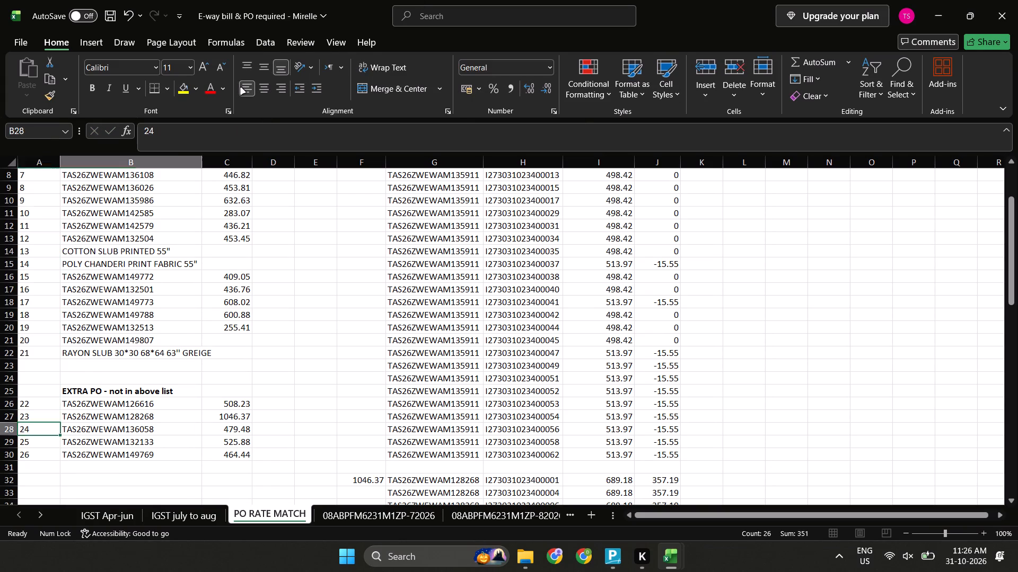
pyautogui.press('Up')
pyautogui.press('Up')
pyautogui.press('Left')
pyautogui.hotkey('ctrl', 'Up')
pyautogui.hotkey('ctrl', 'Up')
pyautogui.hotkey('ctrl', 'Up')
pyautogui.hotkey('ctrl', 'Up')
pyautogui.press('Down')
pyautogui.press('Right')
pyautogui.press('Down')
pyautogui.press('Up')
pyautogui.press('Left')
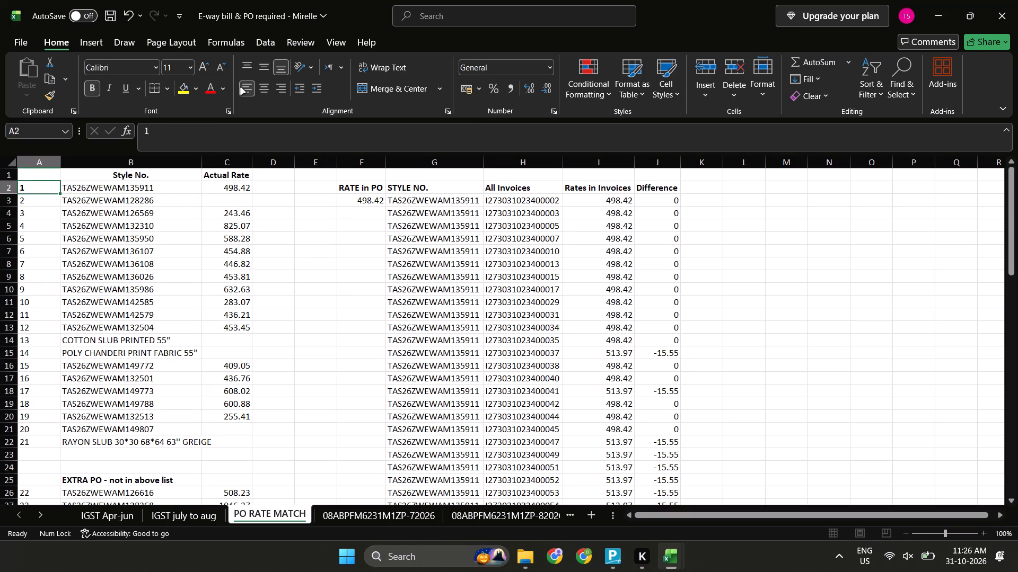
pyautogui.hotkey('ctrl', 'b')
# Enter serial number 1 in E3, beside the PO rate of style TAS26ZWEWAM135911's invoice block.
pyautogui.press('Right')
pyautogui.press('Right')
pyautogui.press('Right')
pyautogui.press('Right')
pyautogui.press('Left')
pyautogui.press('Right')
pyautogui.press('Down')
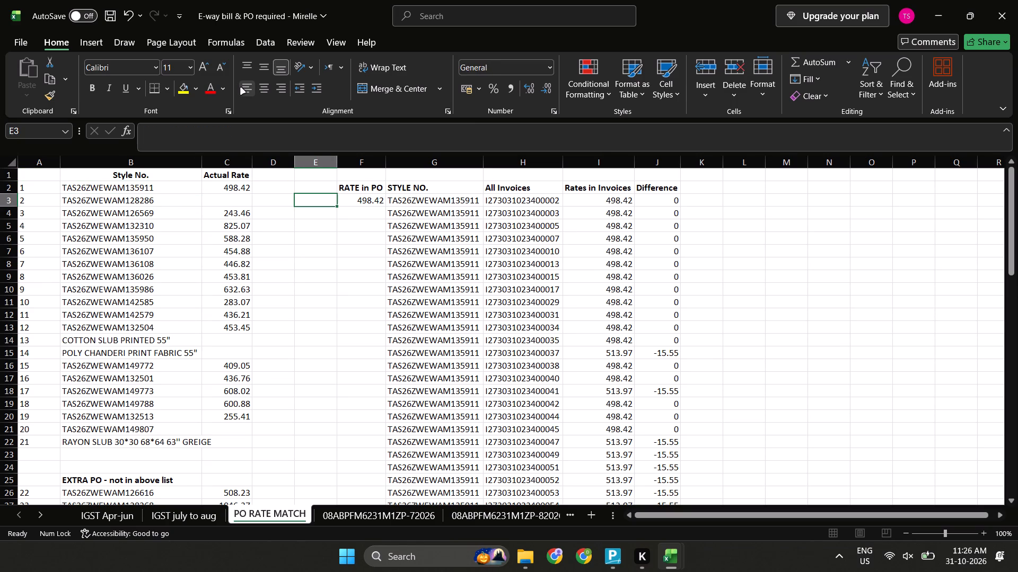
pyautogui.press('1')
pyautogui.press('Return')
pyautogui.press('Right')
pyautogui.press('Down')
pyautogui.press('Right')
pyautogui.press('Right')
pyautogui.press('Left')
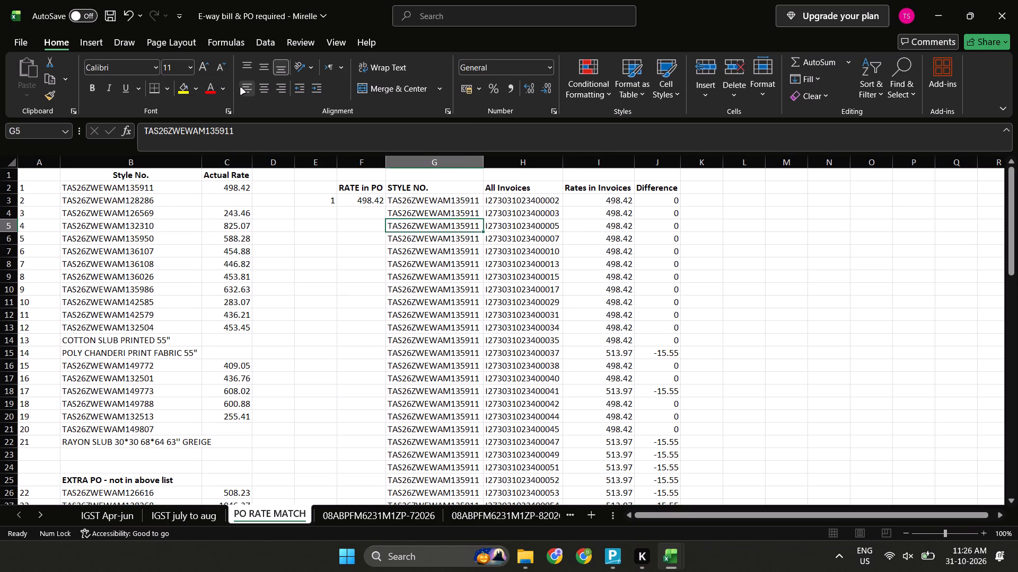
# Enter serial number 23 in E32, beside the PO rate of style TAS26ZWEWAM128268's invoice block.
pyautogui.hotkey('ctrl', 'Down')
pyautogui.press('Down')
pyautogui.press('Down')
pyautogui.press('Left')
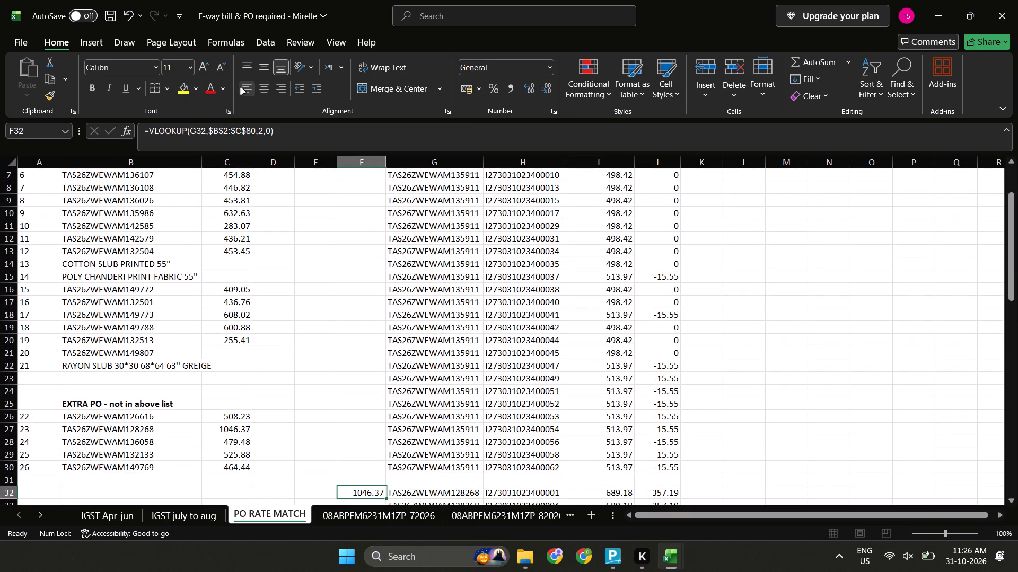
pyautogui.press('Left')
pyautogui.press('Up')
pyautogui.press('Left')
pyautogui.press('Left')
pyautogui.press('Up')
pyautogui.press('Left')
pyautogui.press('Up')
pyautogui.press('Left')
pyautogui.press('Up')
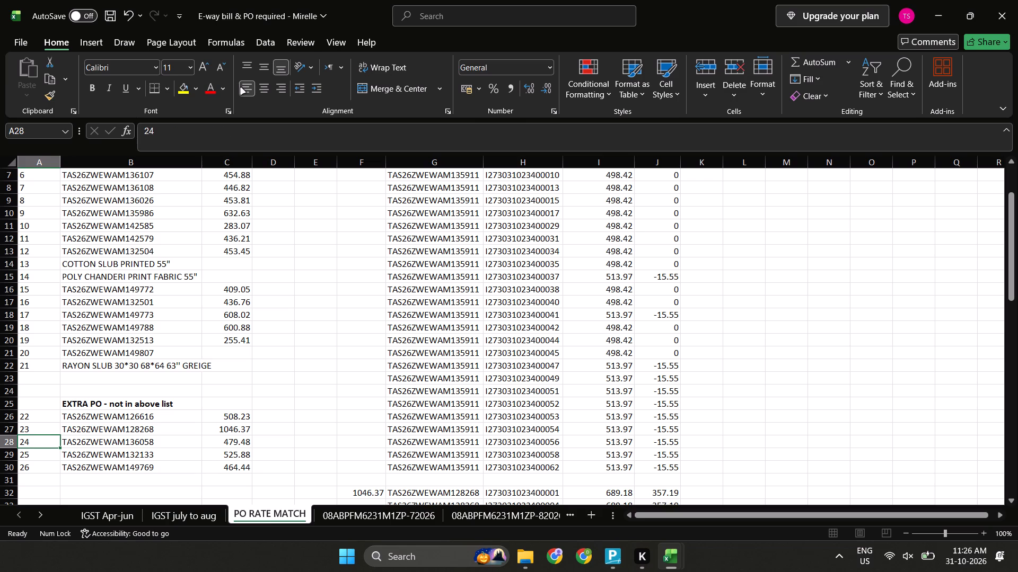
pyautogui.press('Right')
pyautogui.press('Right')
pyautogui.press('Down')
pyautogui.press('Right')
pyautogui.press('Down')
pyautogui.press('Right')
pyautogui.press('Down')
pyautogui.press('Down')
pyautogui.write('23')
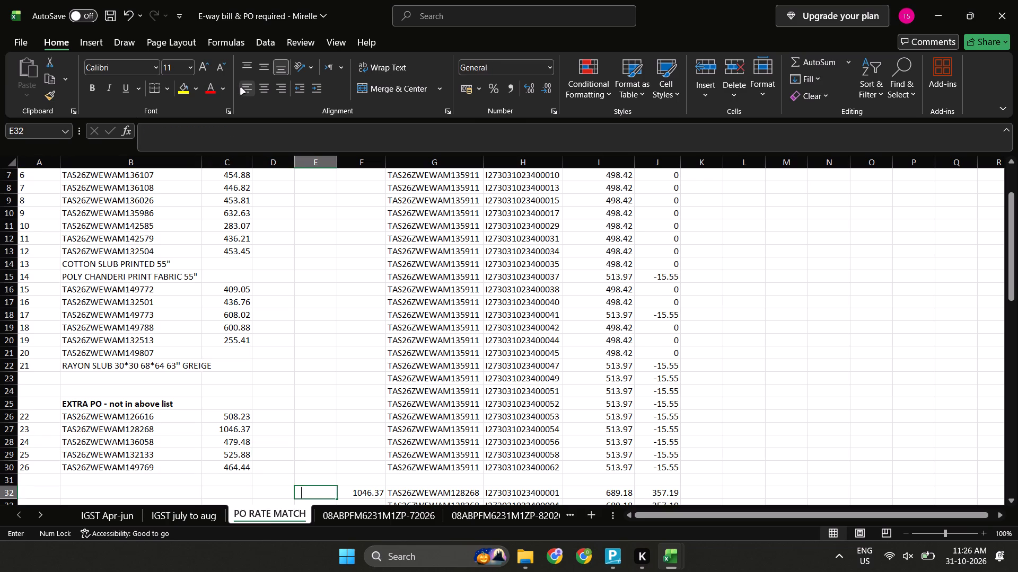
pyautogui.press('Return')
# Enter serial number 3 in E55, beside the PO rate of style TAS26ZWEWAM126569's invoice block.
pyautogui.press('Right')
pyautogui.press('Down')
pyautogui.press('Right')
pyautogui.press('Down')
pyautogui.hotkey('ctrl', 'Down')
pyautogui.press('Down')
pyautogui.press('Down')
pyautogui.press('Down')
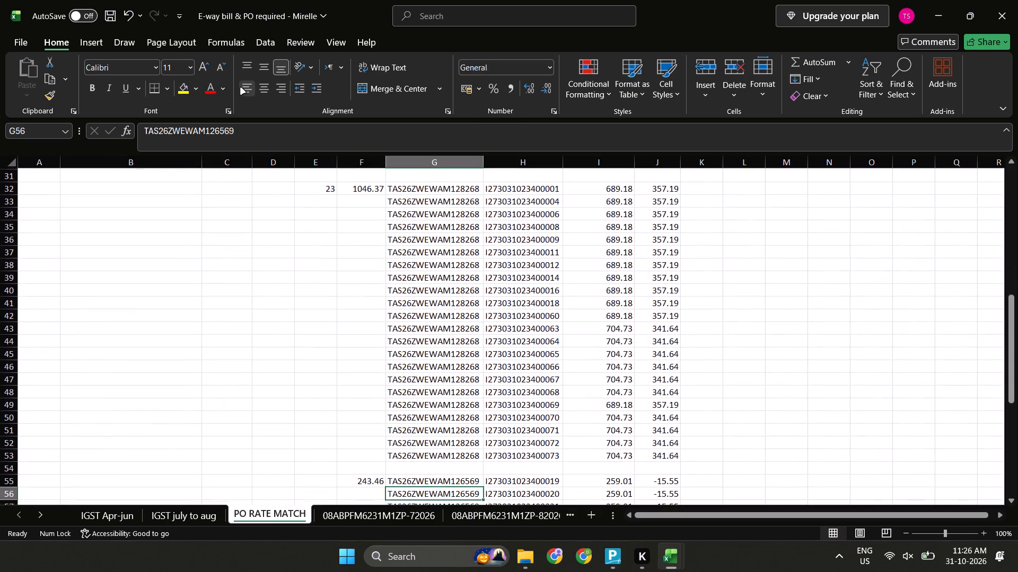
pyautogui.press('Up')
pyautogui.hotkey('ctrl', 'Up')
pyautogui.hotkey('ctrl', 'Up')
pyautogui.hotkey('ctrl', 'Up')
pyautogui.hotkey('ctrl', 'Up')
pyautogui.hotkey('ctrl', 'Up')
pyautogui.hotkey('ctrl', 'Up')
pyautogui.hotkey('ctrl', 'Up')
pyautogui.hotkey('ctrl', 'Up')
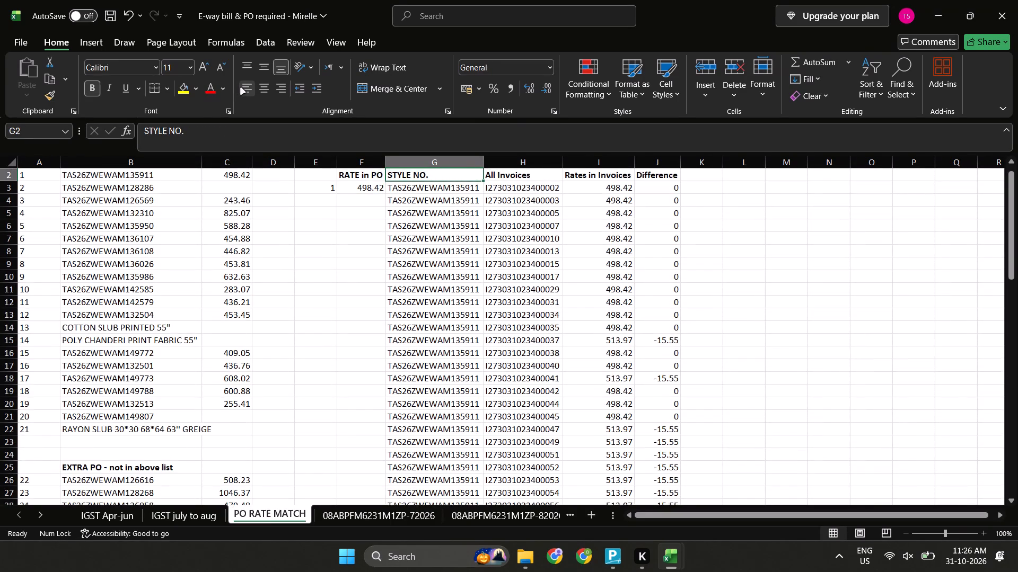
pyautogui.press('Left')
pyautogui.press('Down')
pyautogui.press('Right')
pyautogui.press('Down')
pyautogui.press('Down')
pyautogui.hotkey('ctrl', 'Down')
pyautogui.hotkey('ctrl', 'Down')
pyautogui.hotkey('ctrl', 'Down')
pyautogui.hotkey('ctrl', 'Down')
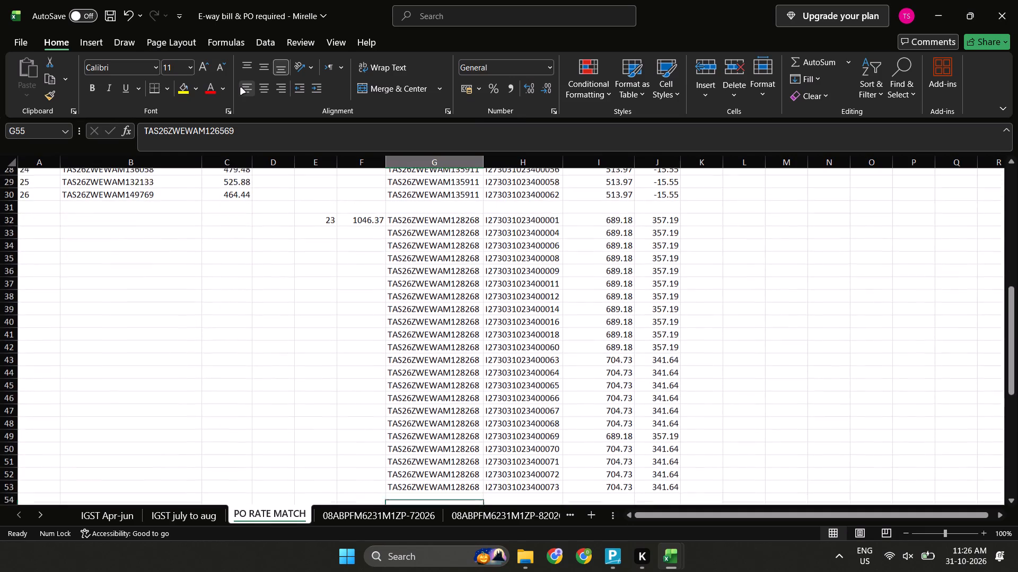
pyautogui.press('Left')
pyautogui.press('Left')
pyautogui.press('3')
pyautogui.press('Return')
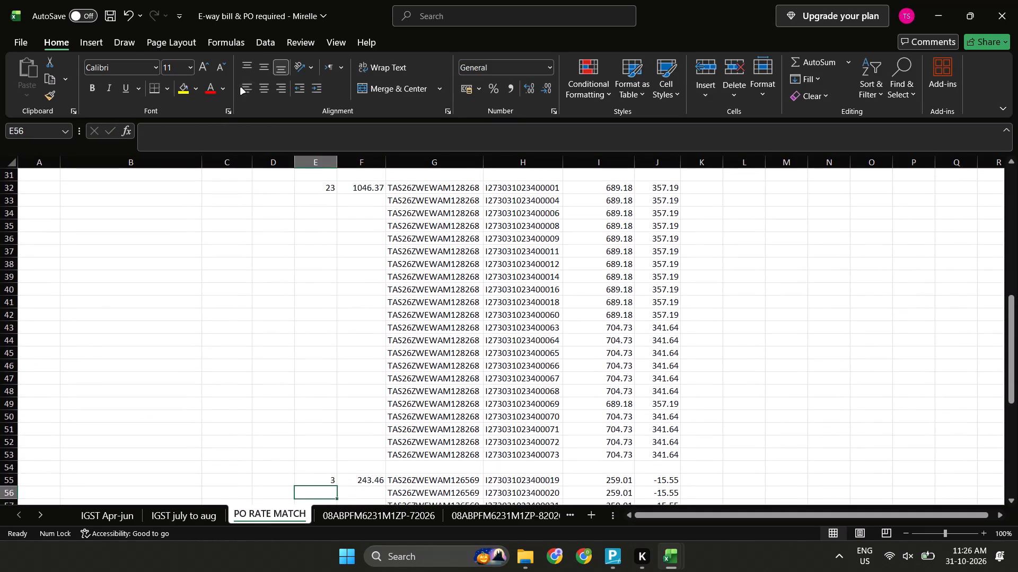
# Copy style number TAS26ZWEWAM132310 from B5 into G79 to start its invoice block below TAS26ZWEWAM126569.
pyautogui.press('Up')
pyautogui.press('Right')
pyautogui.press('Up')
pyautogui.press('Right')
pyautogui.press('Up')
pyautogui.hotkey('ctrl', 'Up')
pyautogui.hotkey('ctrl', 'Up')
pyautogui.hotkey('ctrl', 'Up')
pyautogui.hotkey('ctrl', 'Up')
pyautogui.hotkey('ctrl', 'Up')
pyautogui.hotkey('ctrl', 'Up')
pyautogui.hotkey('ctrl', 'Left')
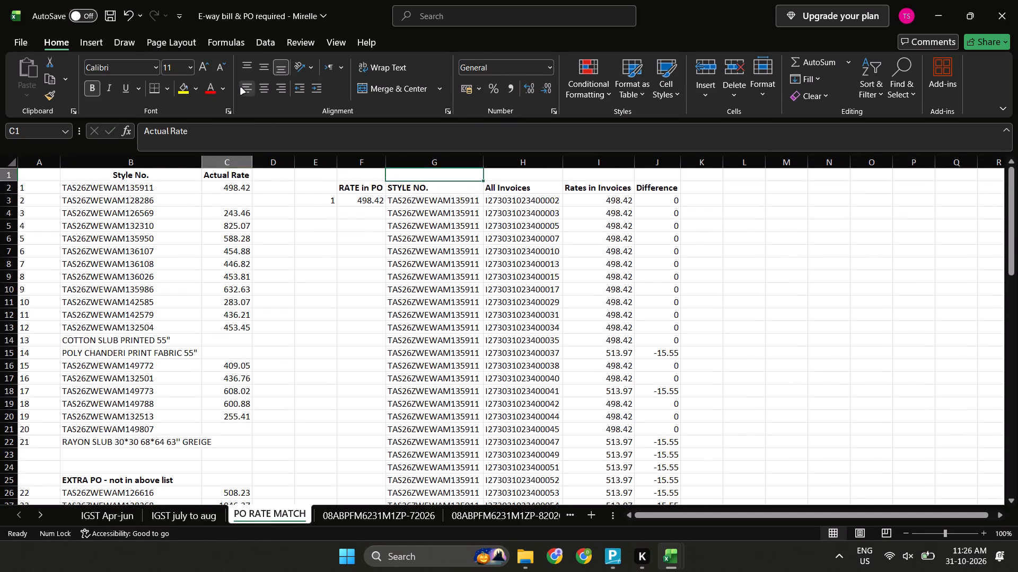
pyautogui.press('Down')
pyautogui.press('Left')
pyautogui.press('Left')
pyautogui.press('Down')
pyautogui.press('Down')
pyautogui.press('Down')
pyautogui.press('Right')
pyautogui.hotkey('ctrl', 'c')
pyautogui.press('Right')
pyautogui.press('Down')
pyautogui.press('Right')
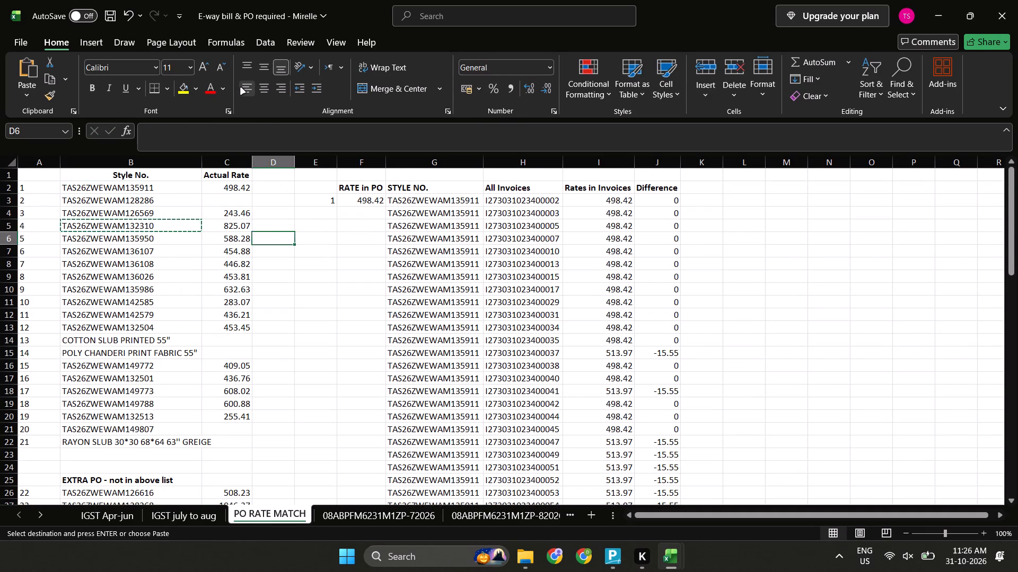
pyautogui.press('Right')
pyautogui.press('Right')
pyautogui.press('Right')
pyautogui.hotkey('ctrl', 'Down')
pyautogui.hotkey('ctrl', 'Down')
pyautogui.press('Down')
pyautogui.hotkey('ctrl', 'Down')
pyautogui.hotkey('ctrl', 'Down')
pyautogui.hotkey('ctrl', 'Down')
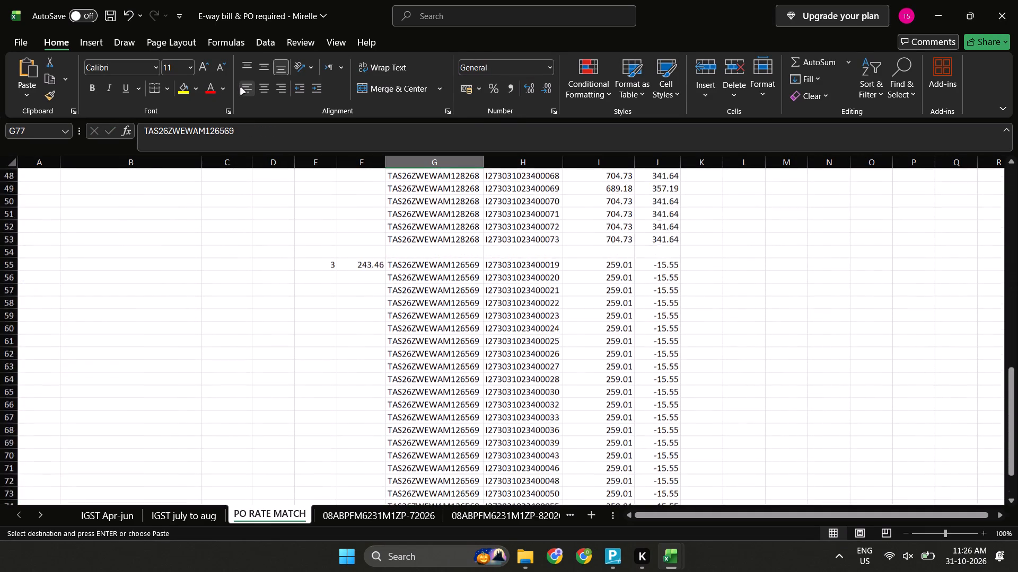
pyautogui.hotkey('ctrl', 'Down')
pyautogui.press('Down')
pyautogui.press('Up')
pyautogui.hotkey('ctrl', 'Up')
pyautogui.press('Down')
pyautogui.press('Down')
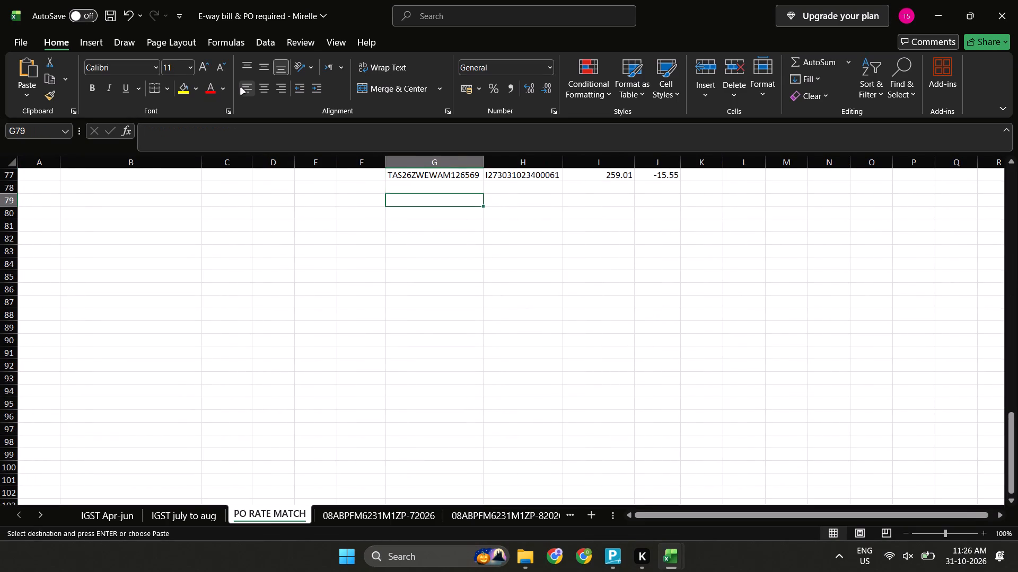
pyautogui.press('Return')
# Copy the PO rate lookup formula from F55 into F79, beside style TAS26ZWEWAM132310.
pyautogui.press('Up')
pyautogui.press('Up')
pyautogui.press('Left')
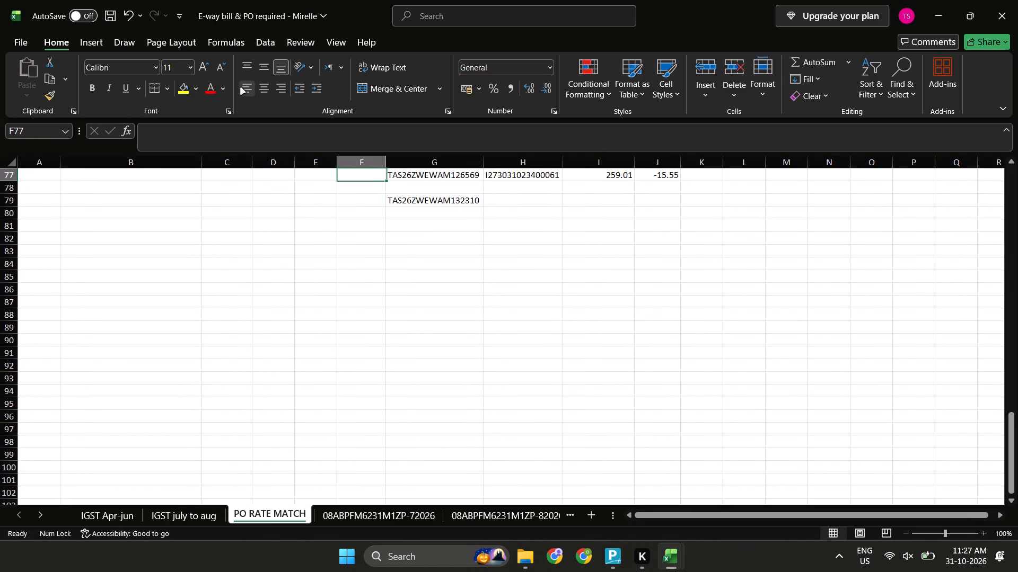
pyautogui.press('Right')
pyautogui.press('Up')
pyautogui.press('Left')
pyautogui.hotkey('ctrl', 'Up')
pyautogui.hotkey('ctrl', 'c')
pyautogui.hotkey('ctrl', 'Down')
pyautogui.hotkey('ctrl', 'Up')
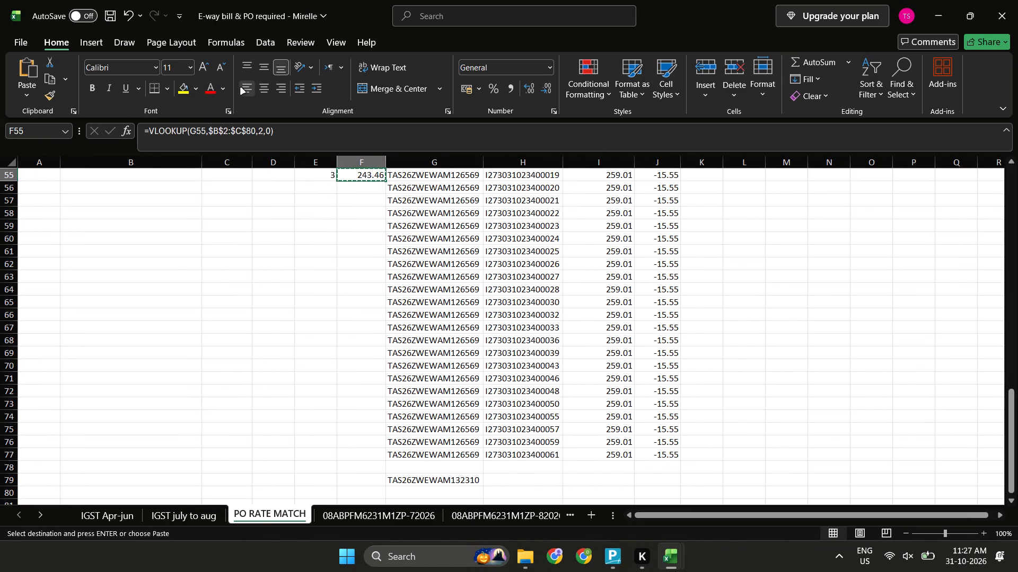
pyautogui.press('Right')
pyautogui.press('Down')
pyautogui.hotkey('ctrl', 'Down')
pyautogui.press('Down')
pyautogui.press('Left')
pyautogui.press('Down')
pyautogui.press('Return')
pyautogui.press('Up')
pyautogui.hotkey('ctrl', 'Up')
pyautogui.hotkey('ctrl', 'Up')
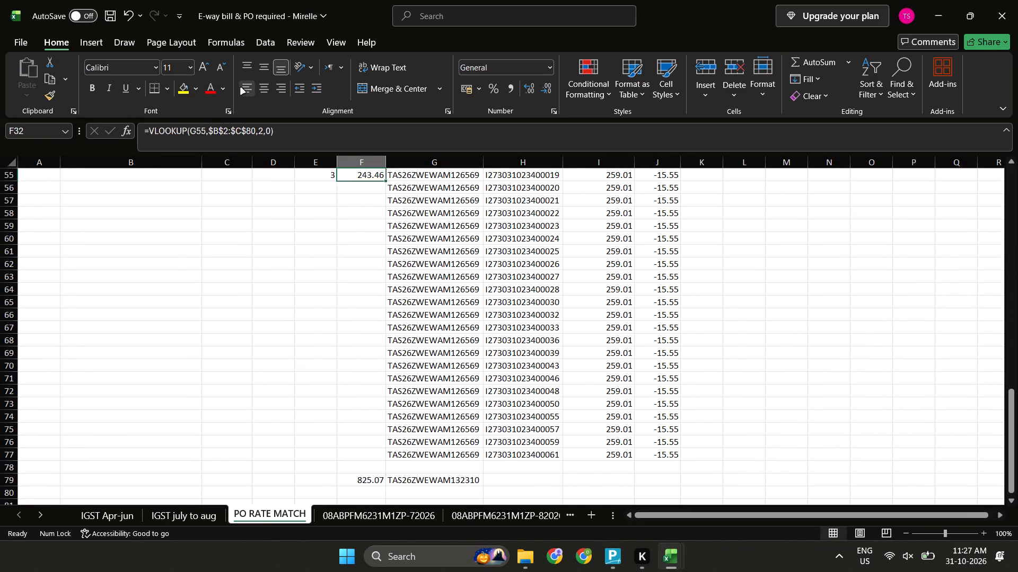
pyautogui.hotkey('ctrl', 'Up')
pyautogui.hotkey('ctrl', 'Up')
pyautogui.hotkey('ctrl', 'Up')
pyautogui.press('Up')
pyautogui.press('Down')
pyautogui.press('Left')
pyautogui.press('Right')
pyautogui.press('Down')
pyautogui.press('Escape')
pyautogui.press('Right')
pyautogui.press('Down')
pyautogui.hotkey('ctrl', 'Down')
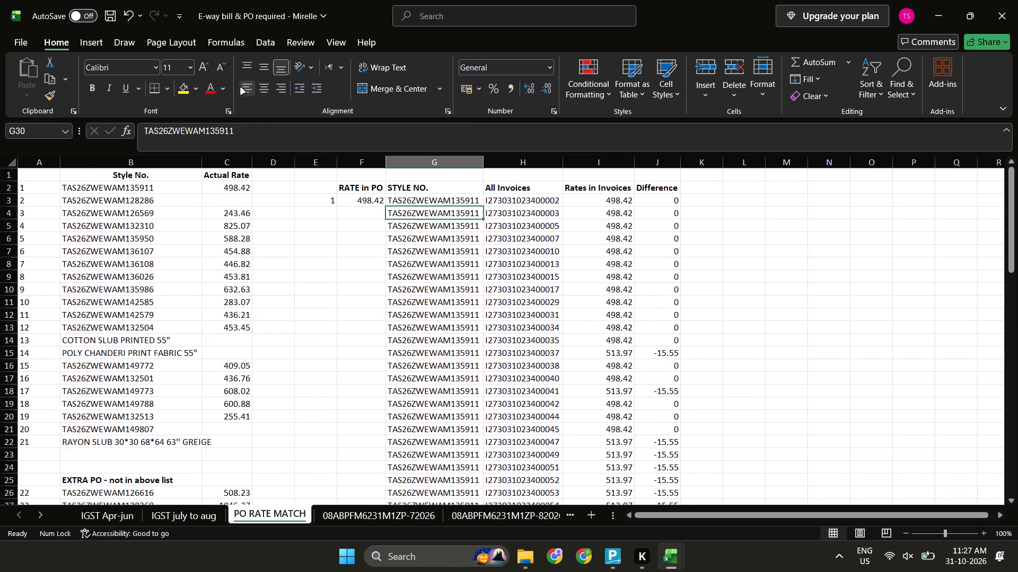
pyautogui.hotkey('ctrl', 'Down')
pyautogui.press('Down')
pyautogui.press('Down')
pyautogui.hotkey('ctrl', 'Down')
pyautogui.hotkey('ctrl', 'Down')
pyautogui.press('Down')
pyautogui.hotkey('ctrl', 'Down')
pyautogui.press('Down')
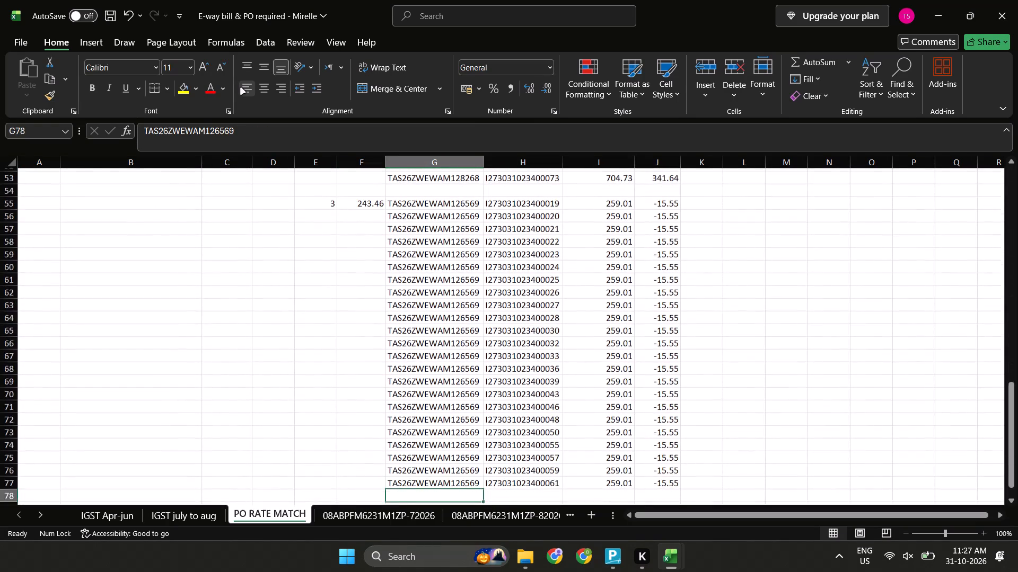
pyautogui.press('Down')
pyautogui.press('Down')
pyautogui.press('Down')
pyautogui.press('Down')
pyautogui.press('Up')
pyautogui.press('Up')
pyautogui.press('Right')
pyautogui.press('Up')
pyautogui.press('Left')
pyautogui.press('Right')
pyautogui.press('Up')
pyautogui.press('Left')
pyautogui.press('Down')
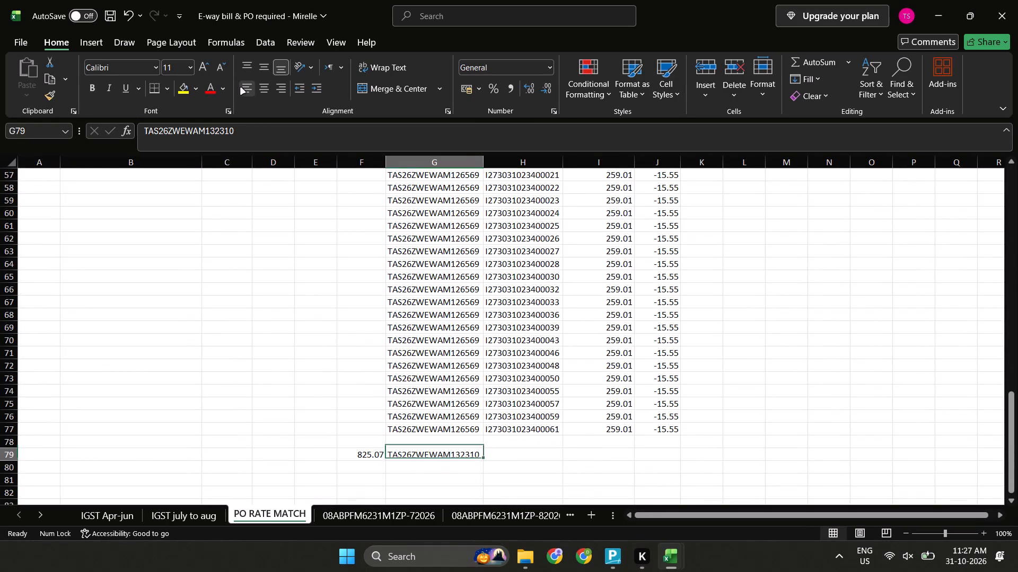
pyautogui.press('Right')
pyautogui.press('Left')
# Switch to TallyPrime and leave the filtered Ledger Vouchers report of 1 SALES AGAINST IGST 5%.
pyautogui.hotkey('alt', 'Tab')
pyautogui.click(1017, 0)
pyautogui.hotkey('alt', 'n')
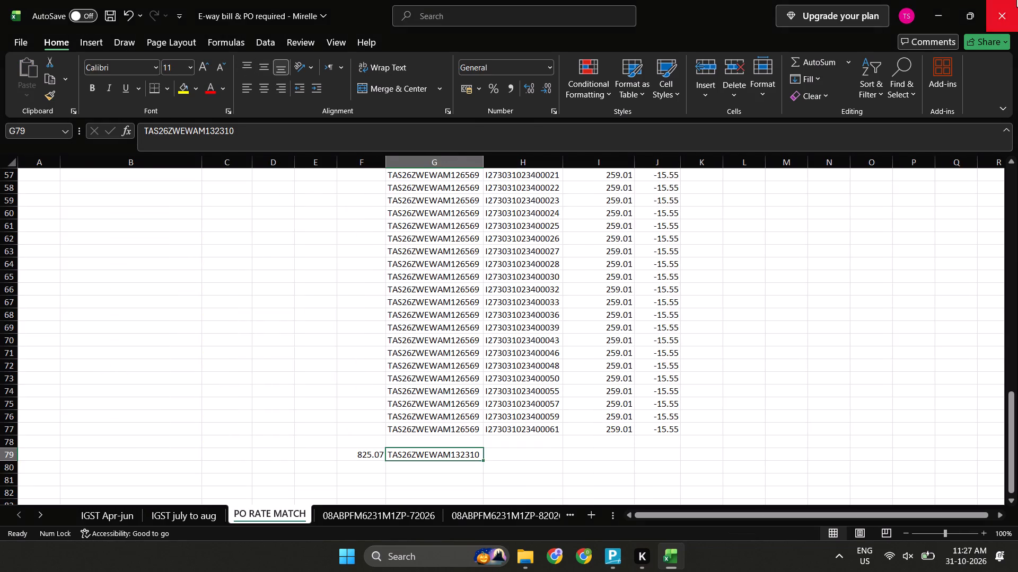
pyautogui.hotkey('alt', 'Tab')
pyautogui.hotkey('alt', 'Tab')
pyautogui.hotkey('alt', 'Left')
pyautogui.press('Escape')
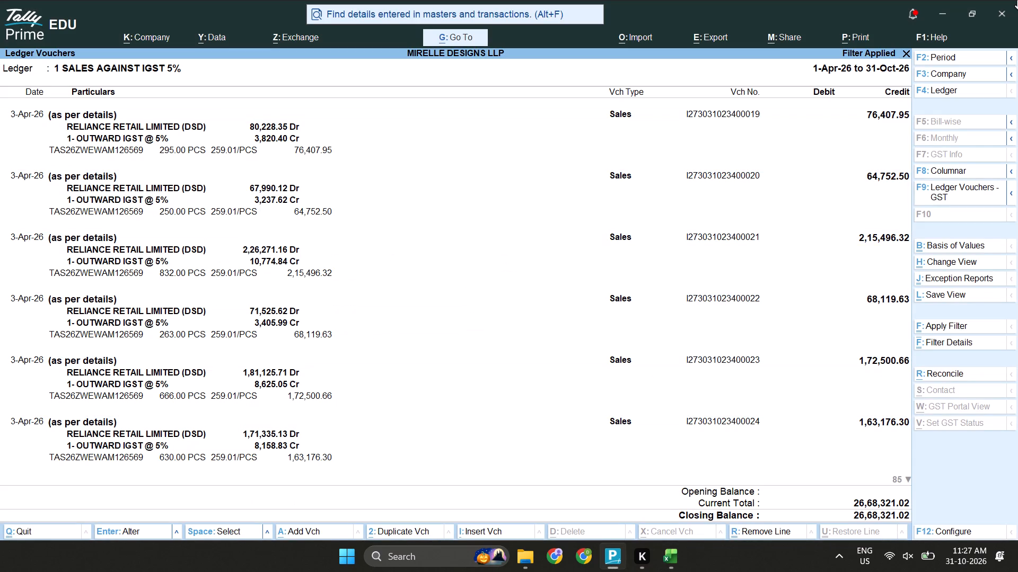
pyautogui.press('Escape')
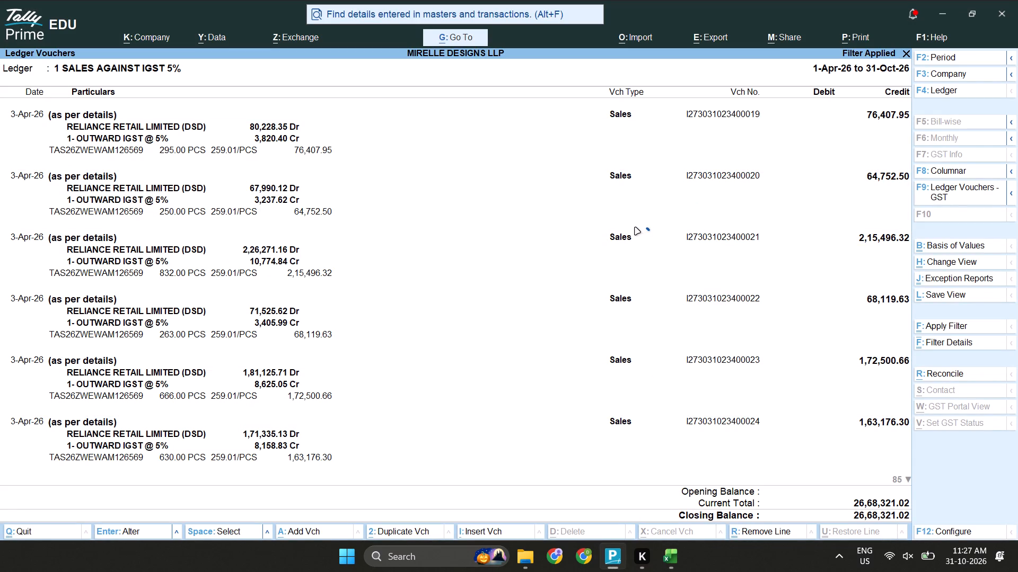
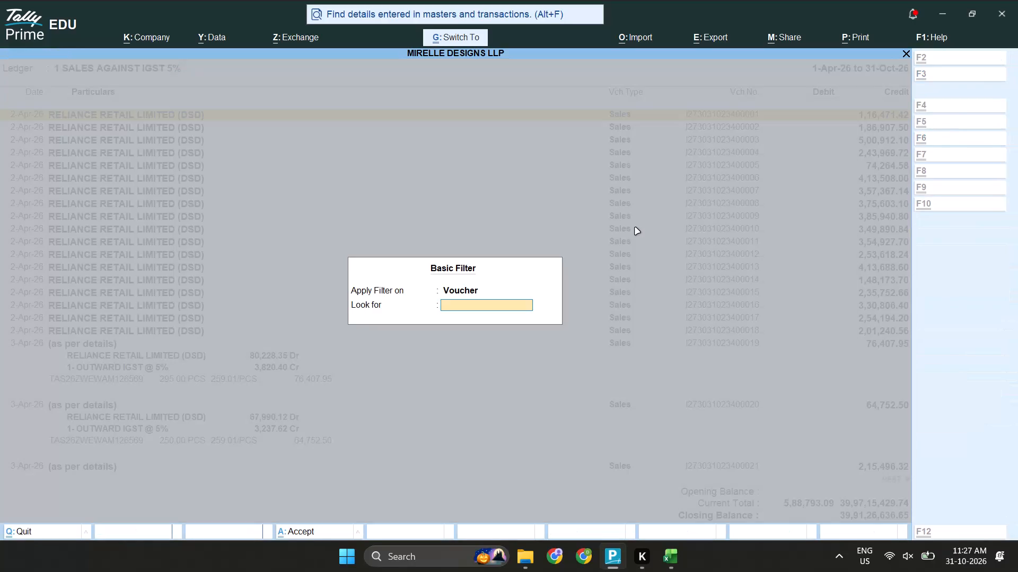
# Copy style number TAS26ZWEWAM132310 from G79 in Excel and apply it as the voucher filter on TallyPrime's 1 SALES AGAINST IGST 5% ledger.
pyautogui.hotkey('alt', 'Tab')
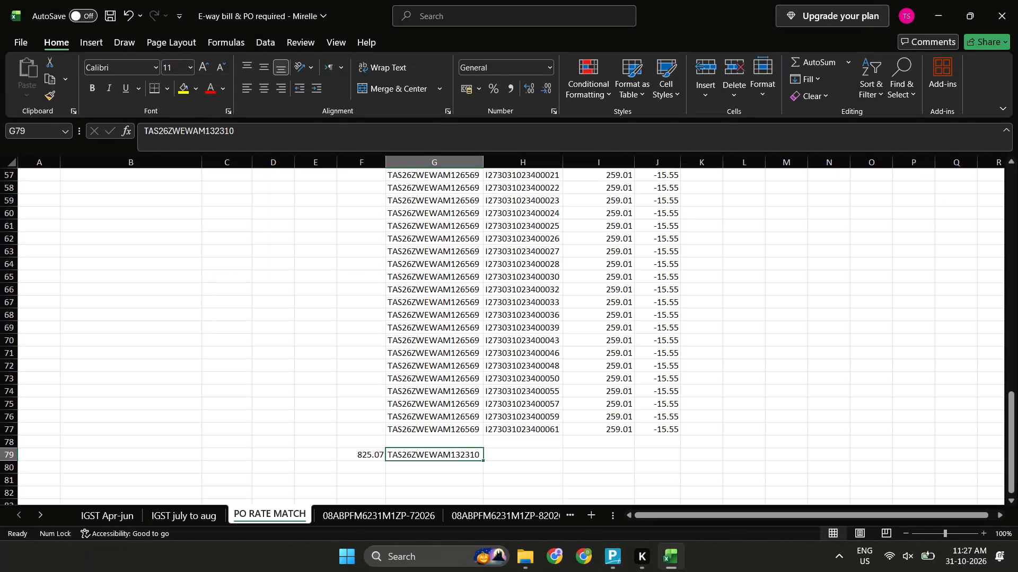
pyautogui.hotkey('ctrl', 'c')
pyautogui.hotkey('alt', 'Tab')
pyautogui.hotkey('ctrl', 'f')
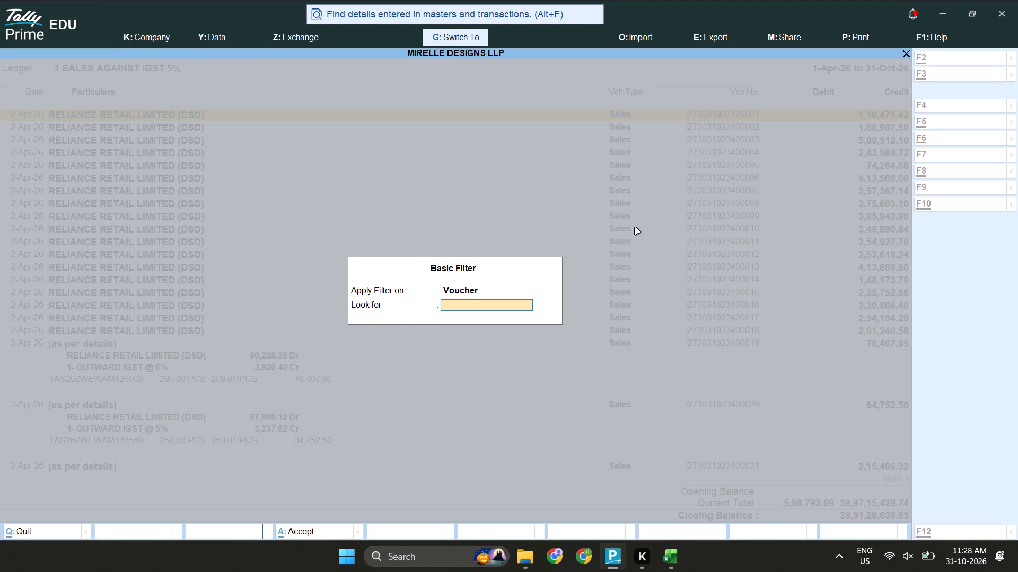
pyautogui.hotkey('ctrl', 'v')
pyautogui.press('Return')
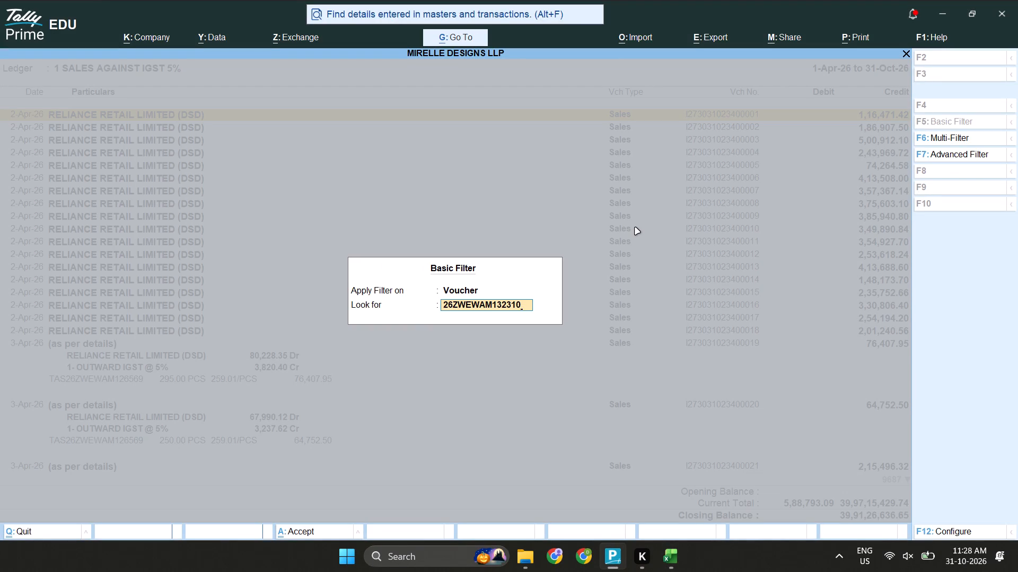